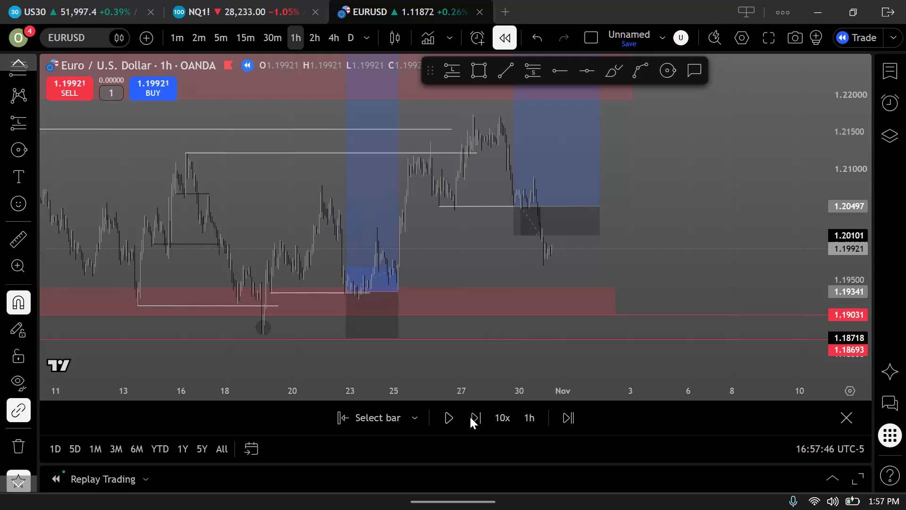
Advance the EURUSD 1-hour replay by one bar.
click(470, 417)
Extend the upper white trend line that starts on 10 Oct '05 horizontally at 1.21535 to about 31 Oct '05.
scroll(520, 267, up, 4)
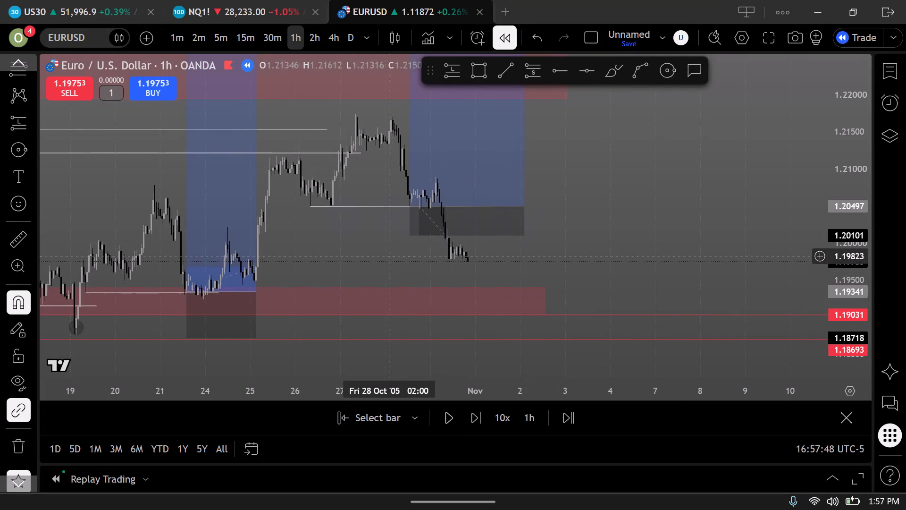
drag(385, 253, 723, 297)
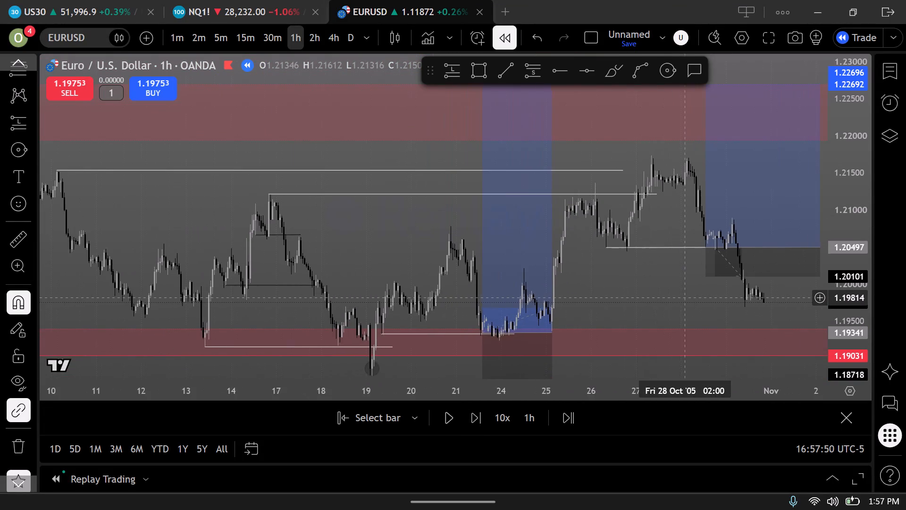
drag(723, 297, 576, 297)
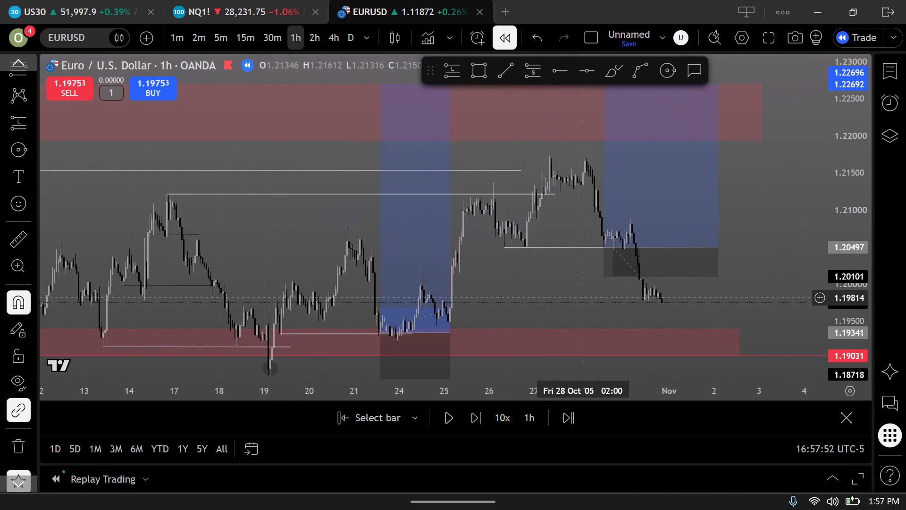
drag(576, 297, 509, 297)
drag(513, 280, 539, 287)
scroll(540, 288, down, 11)
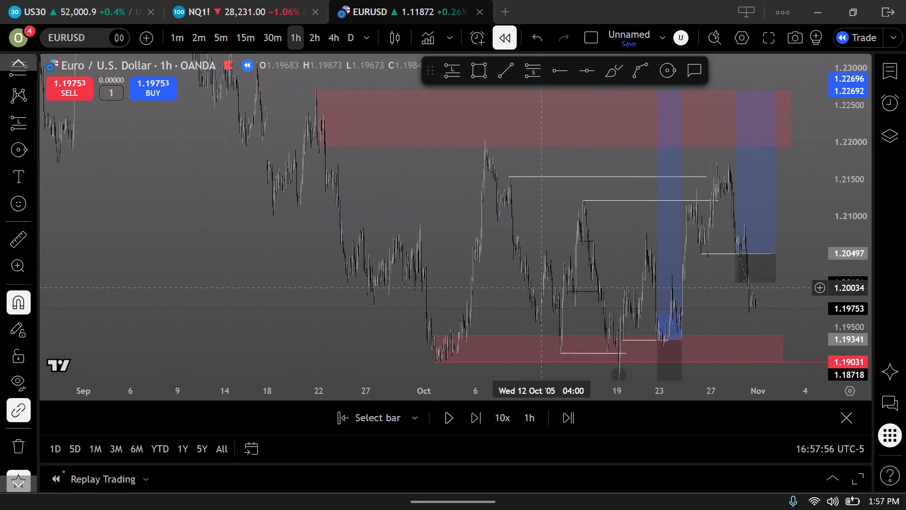
scroll(541, 288, up, 3)
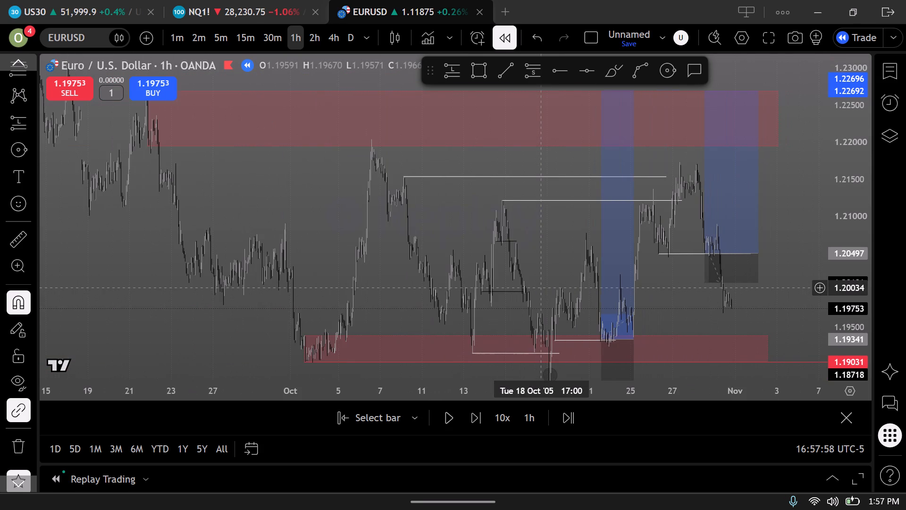
scroll(543, 226, up, 3)
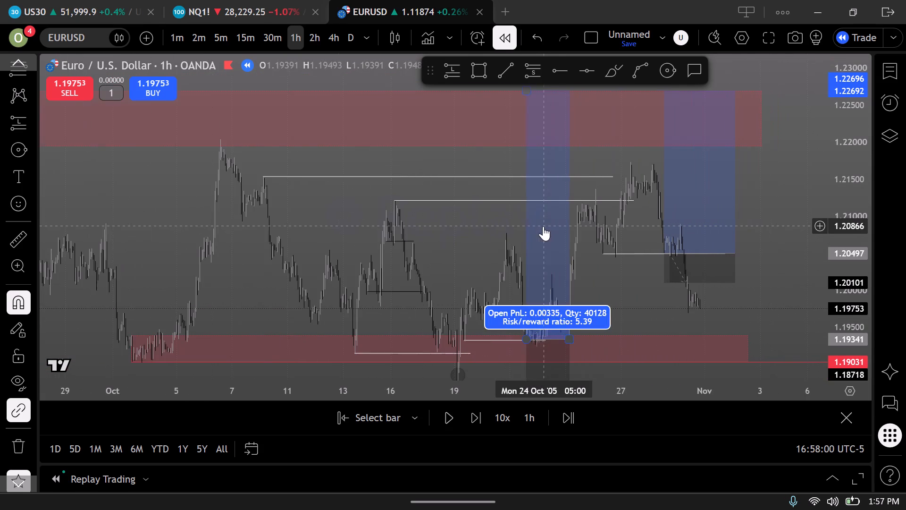
scroll(602, 203, up, 3)
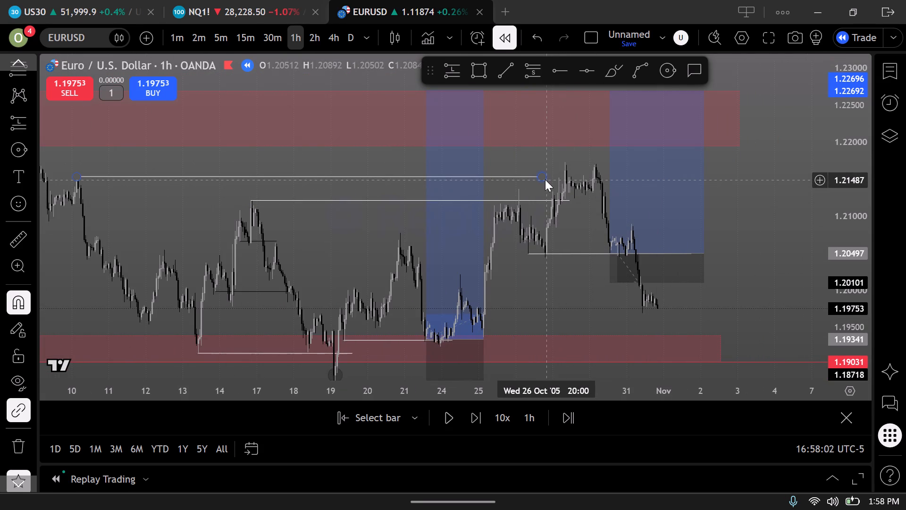
drag(541, 177, 625, 171)
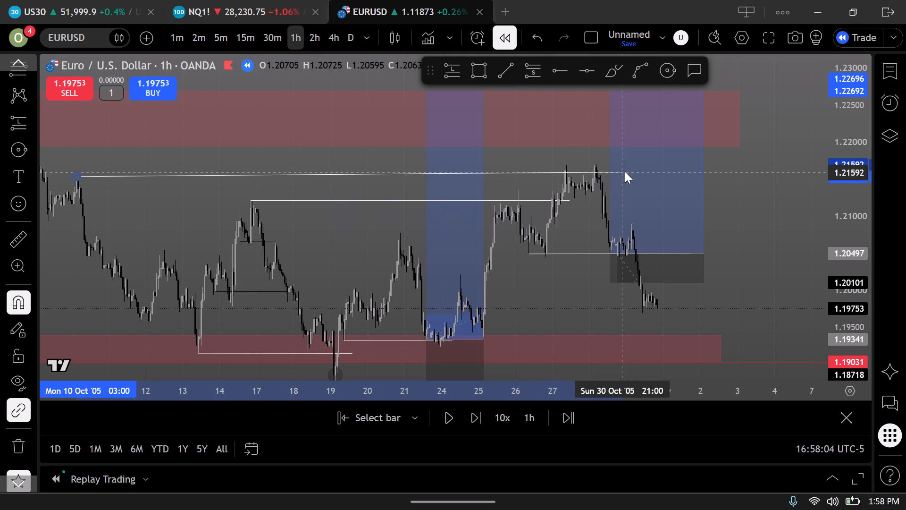
drag(625, 171, 650, 177)
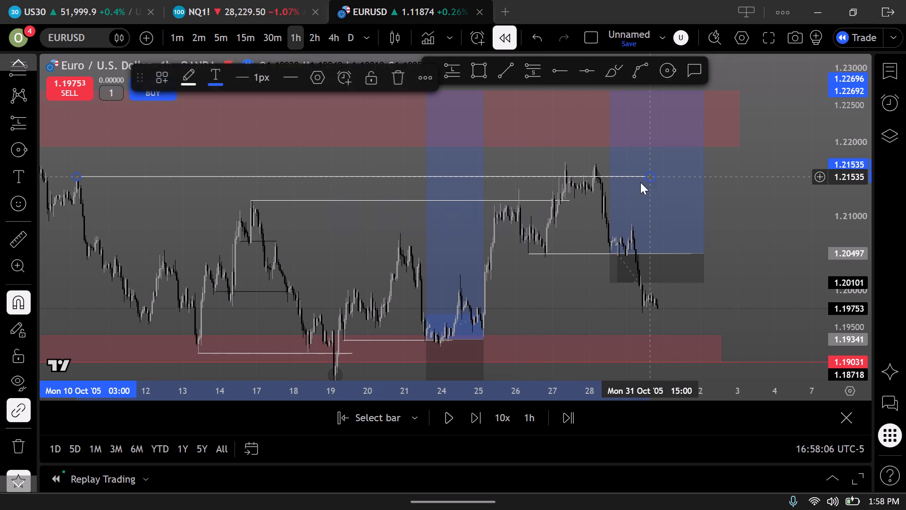
click(754, 195)
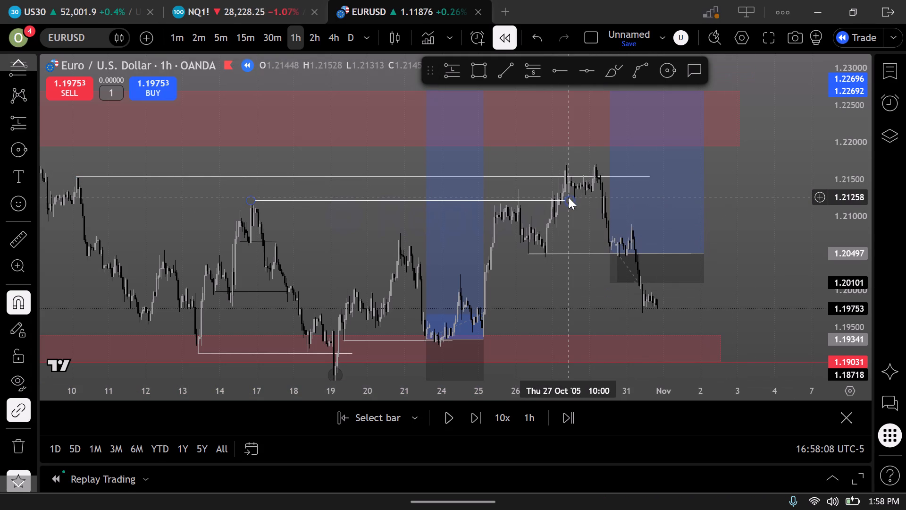
Extend the white trend line that starts on 16 Oct '05 horizontally at 1.21210 to about 2 Nov '05.
drag(569, 200, 676, 203)
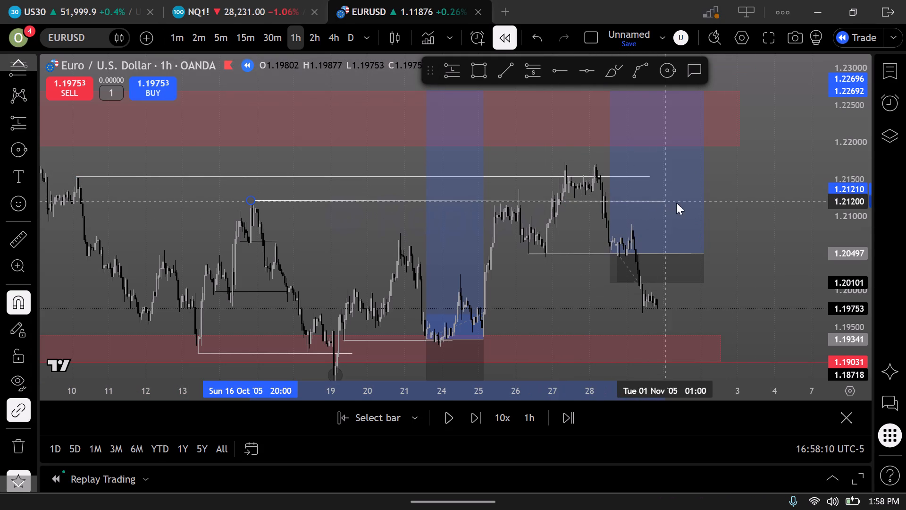
drag(676, 203, 717, 200)
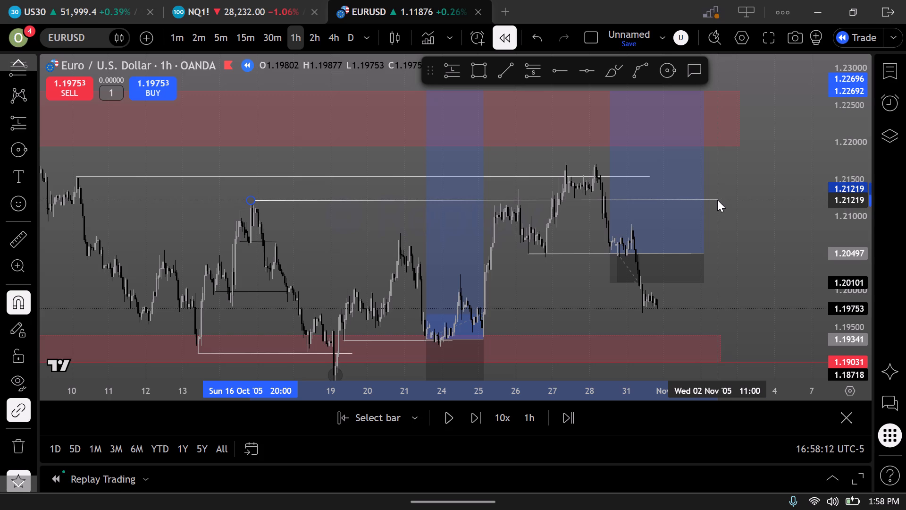
drag(717, 200, 721, 201)
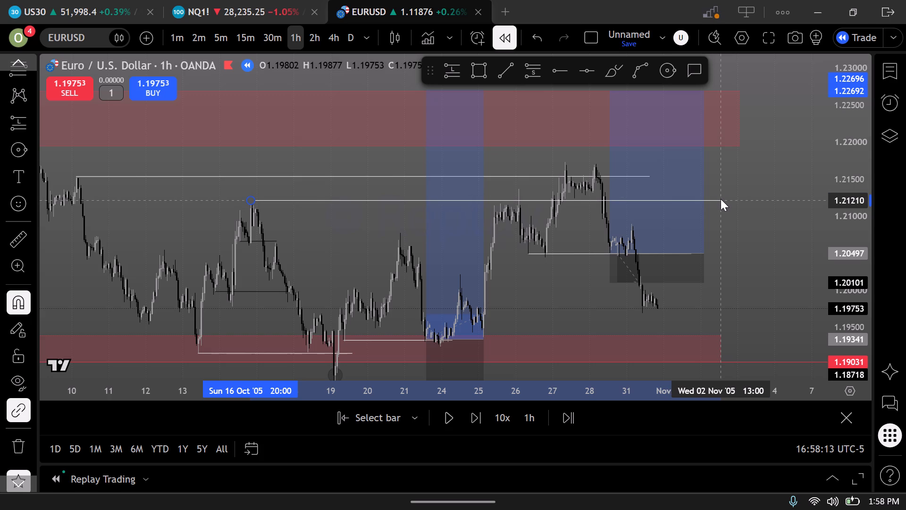
click(758, 175)
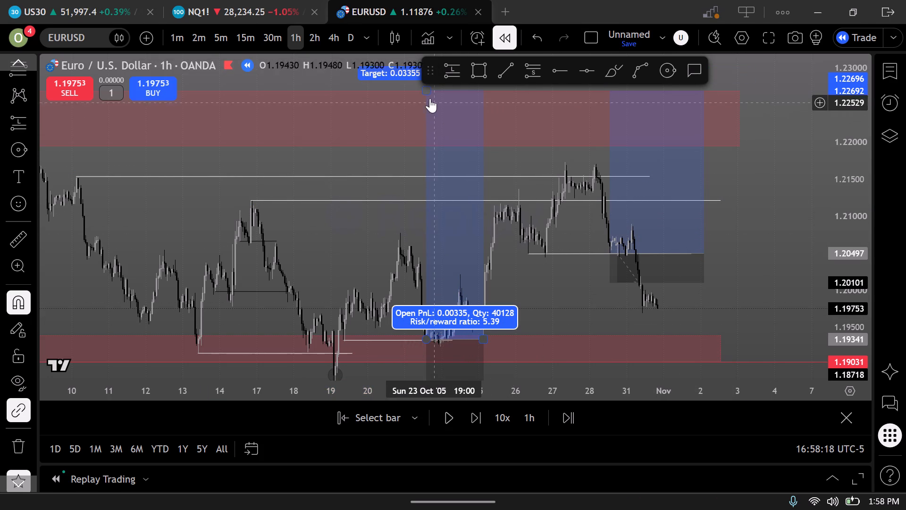
Lower the target of the long position around 23–25 Oct '05 to the upper white line at 1.21535.
drag(426, 90, 416, 185)
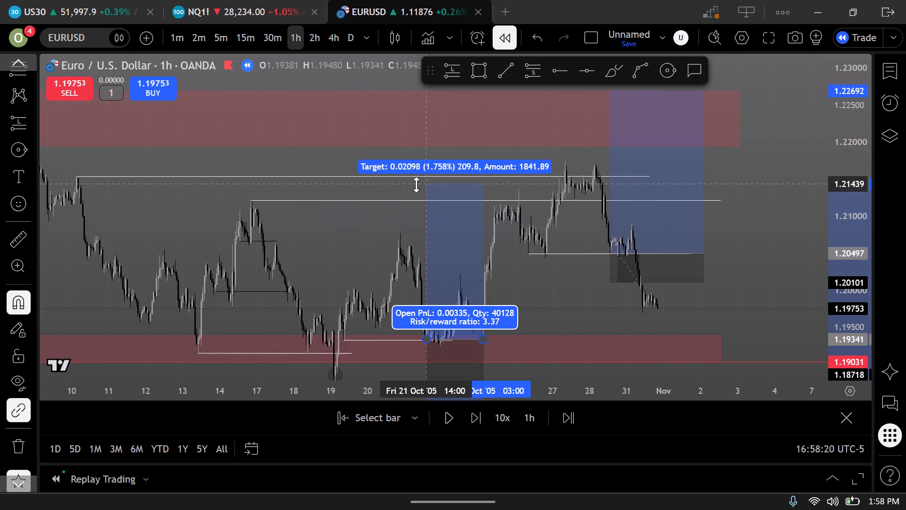
drag(416, 185, 416, 198)
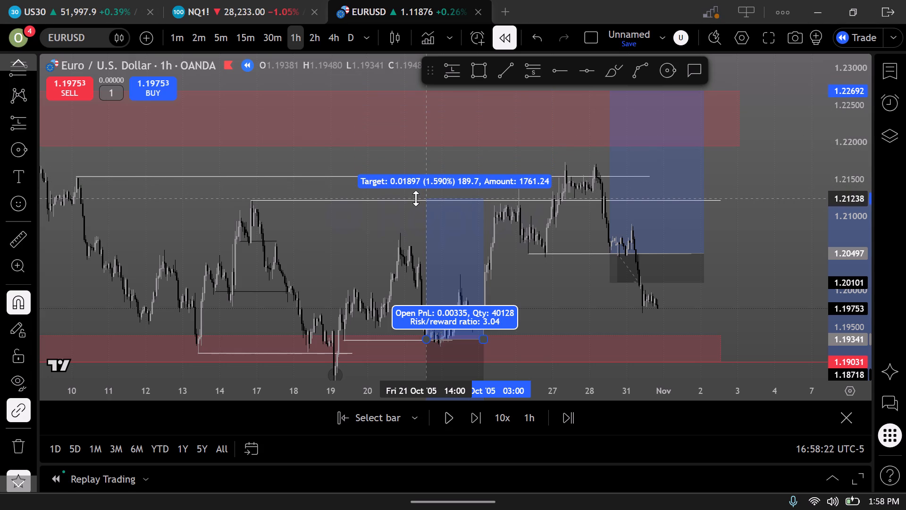
drag(416, 198, 418, 200)
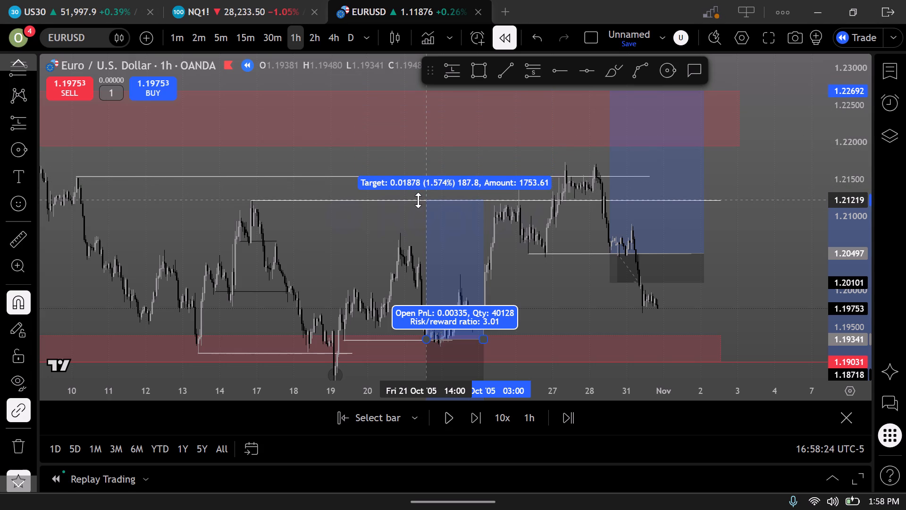
drag(418, 200, 411, 177)
scroll(334, 204, down, 4)
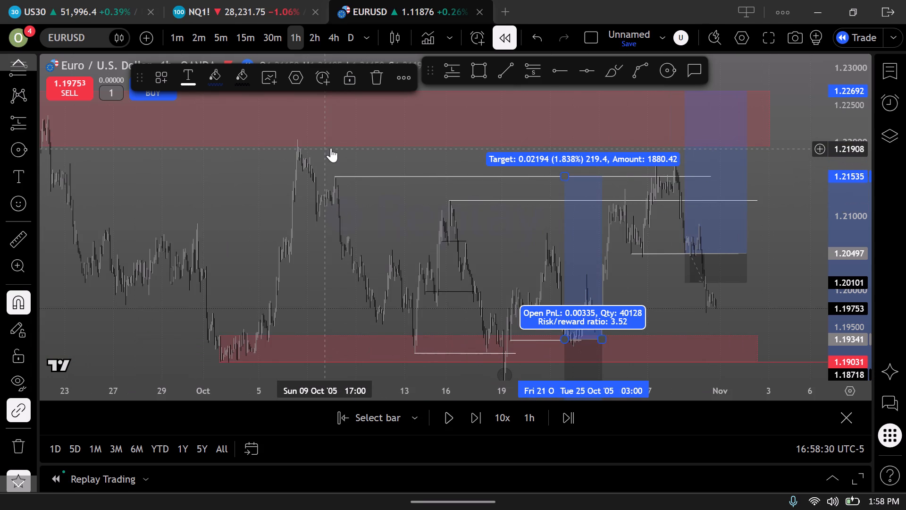
click(811, 171)
Delete the stopped-out long position that starts on 28 Oct '05 with its entry at 1.20497.
scroll(529, 187, up, 5)
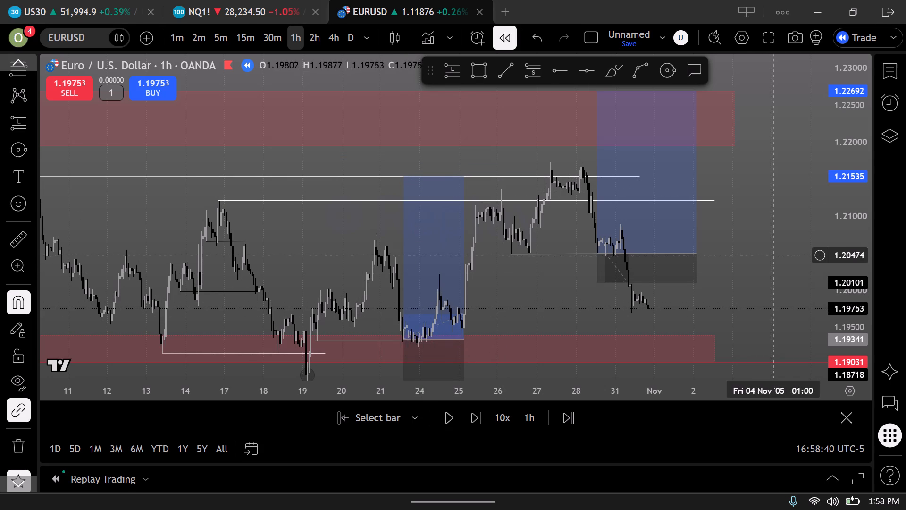
drag(773, 255, 654, 247)
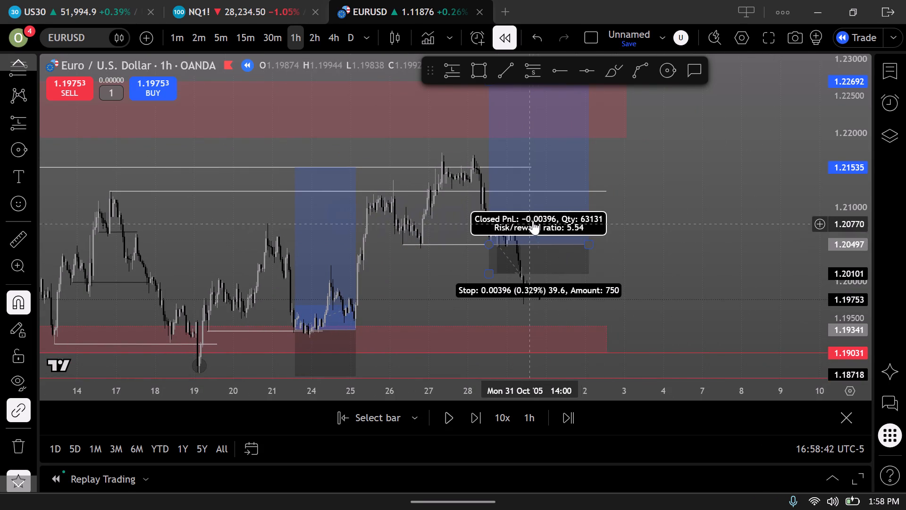
double_click(522, 215)
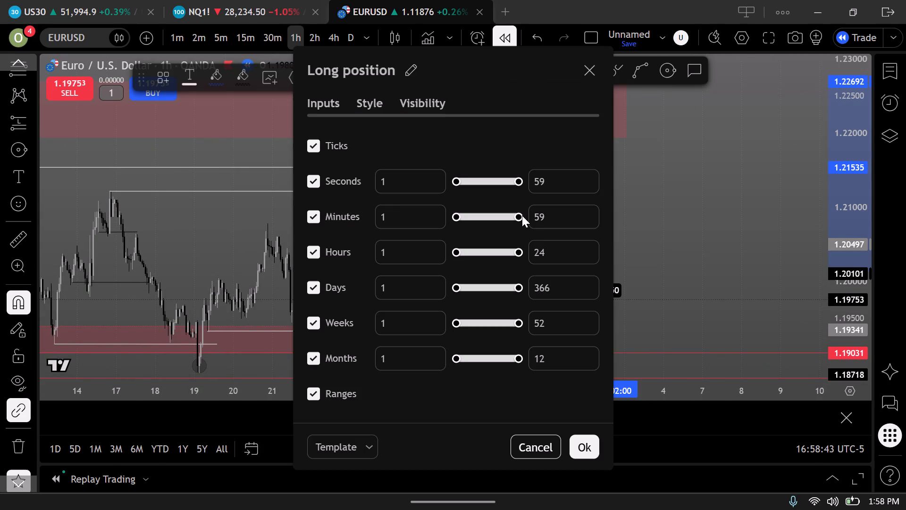
click(584, 451)
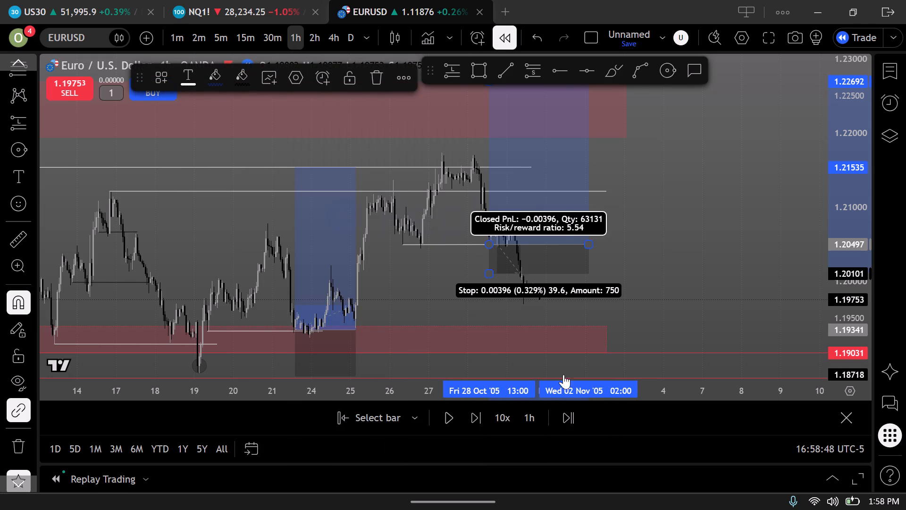
click(554, 245)
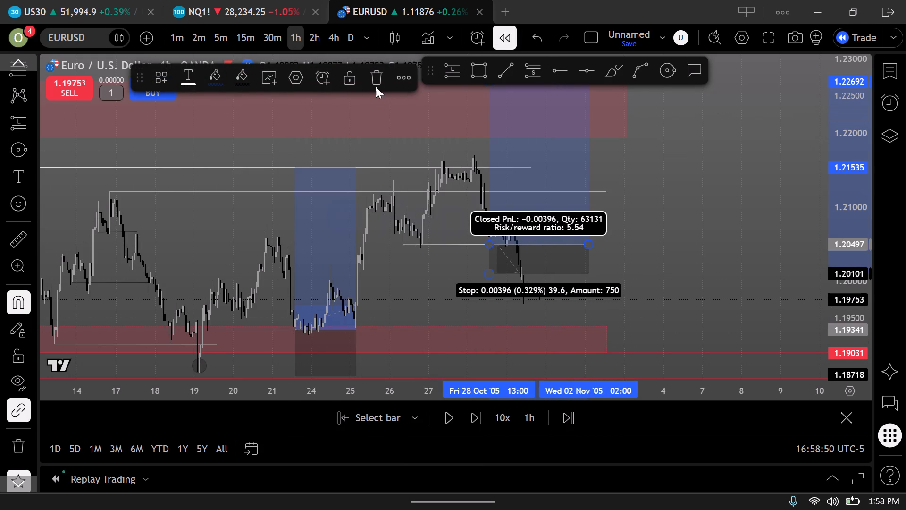
click(376, 81)
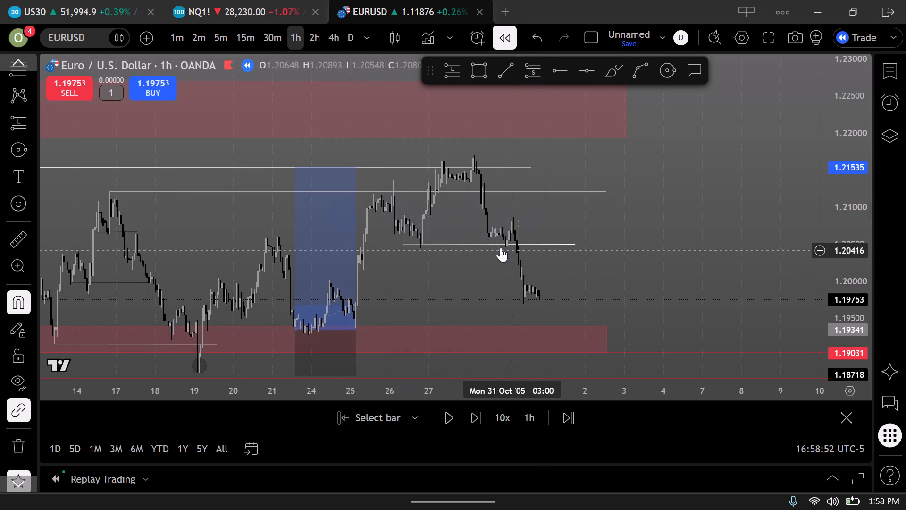
Play the replay forward to about the start of 3 Nov '05 and pause it.
scroll(621, 280, up, 3)
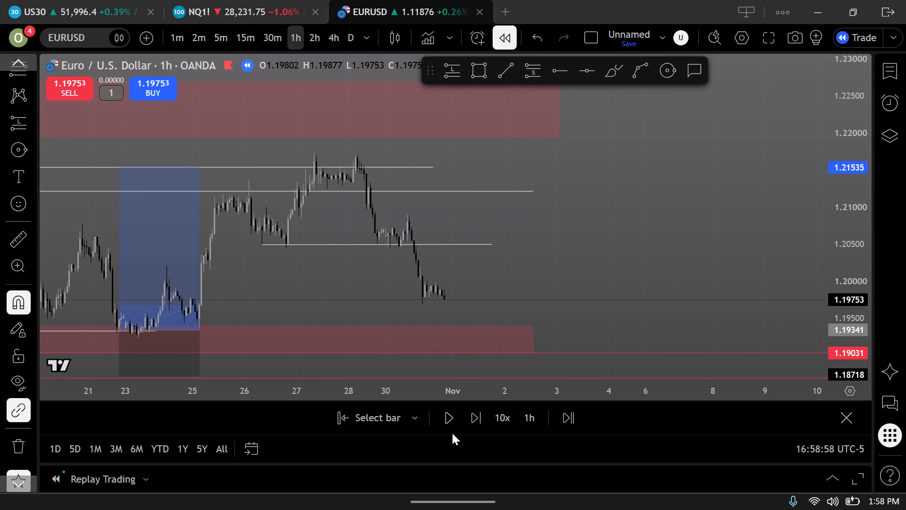
click(450, 418)
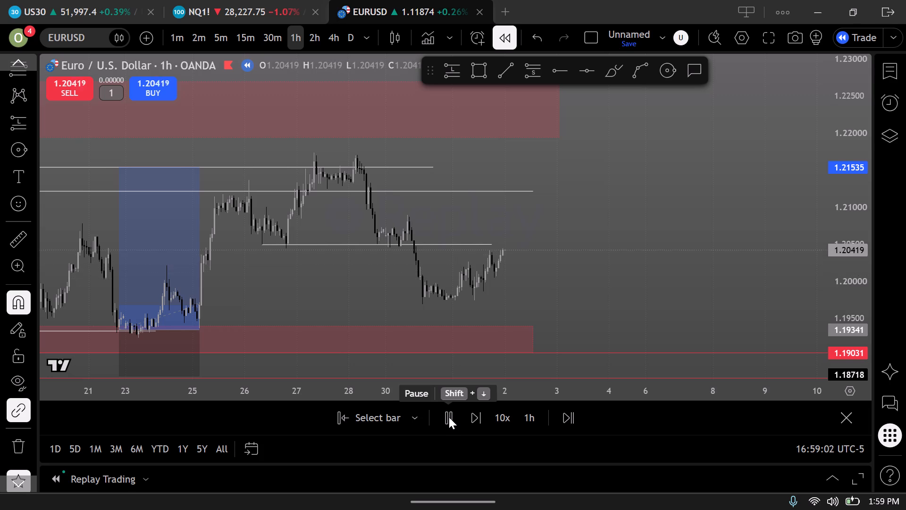
click(449, 417)
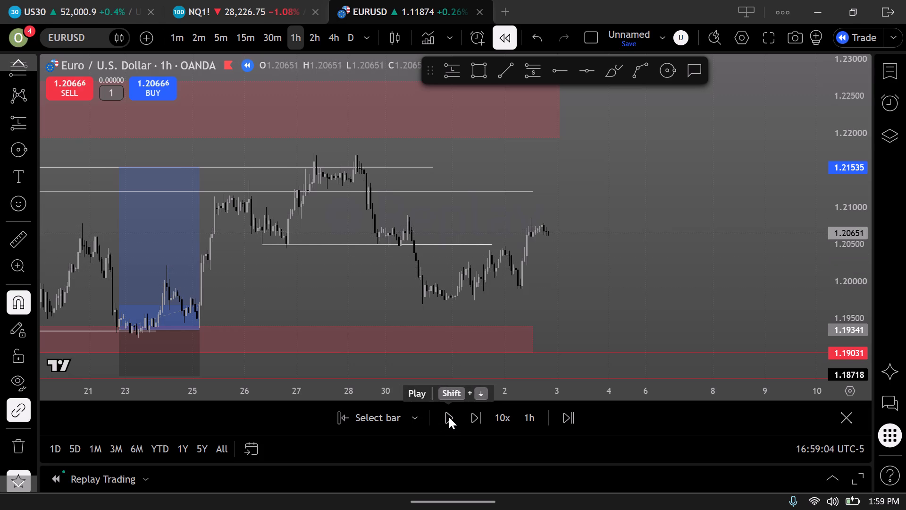
Draw a rectangle zone between 1.19689 and 1.20083 starting at the 31 Oct '05 low and stretch it to about 9 Nov '05.
drag(570, 299, 498, 307)
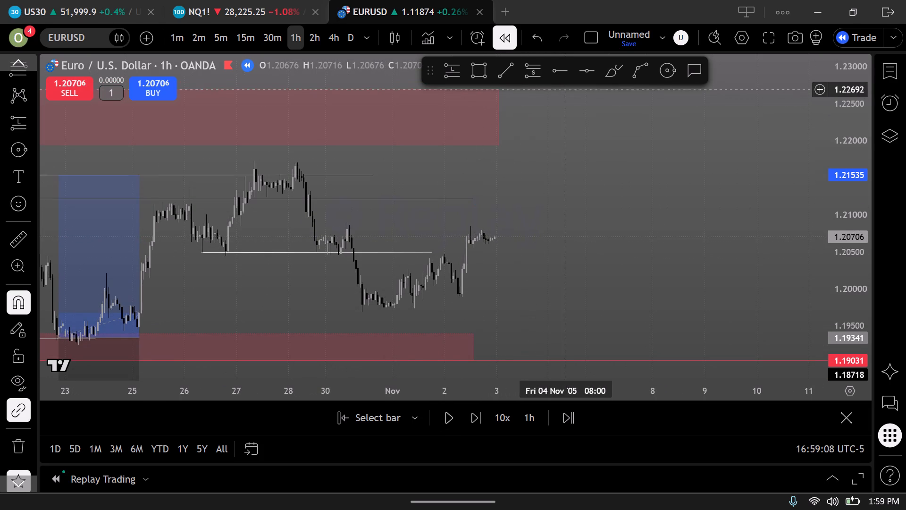
click(485, 70)
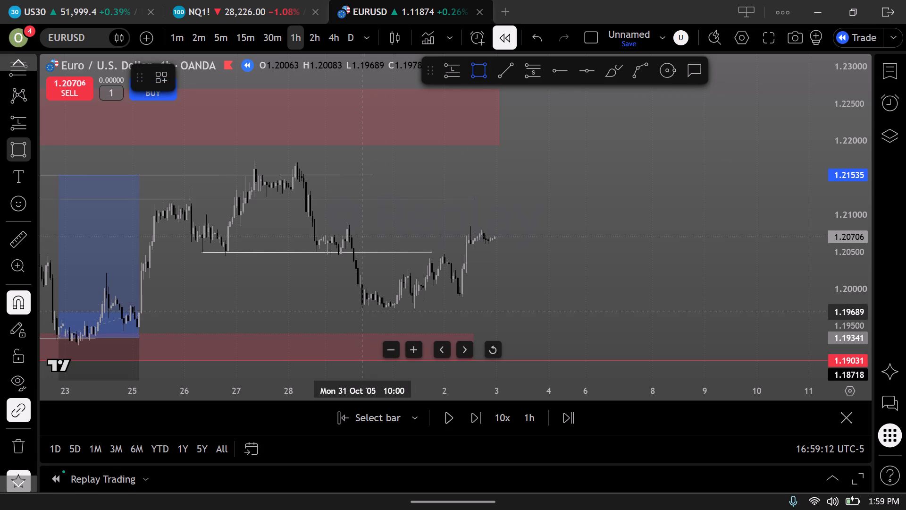
click(362, 316)
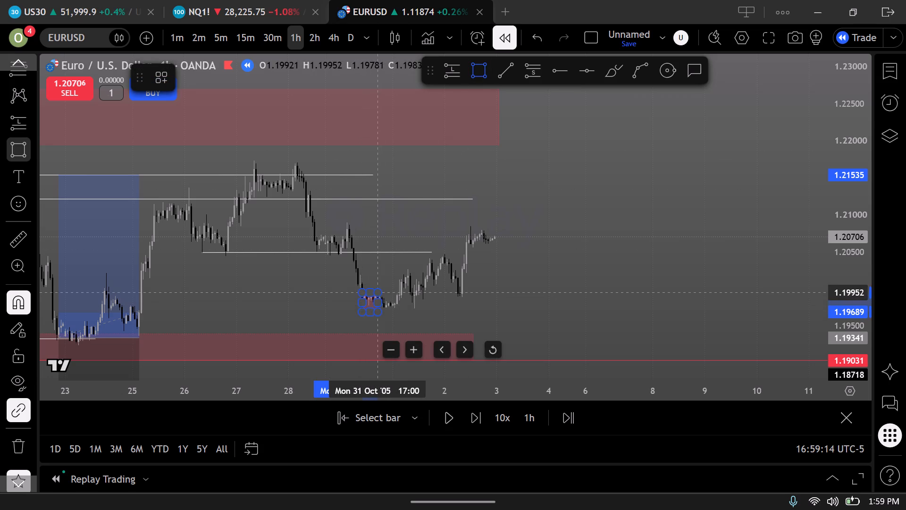
click(362, 275)
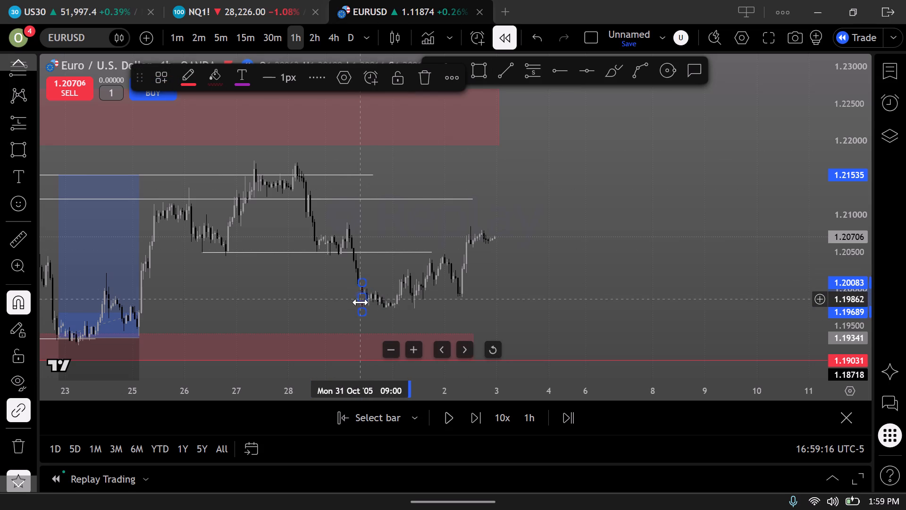
drag(363, 300, 681, 319)
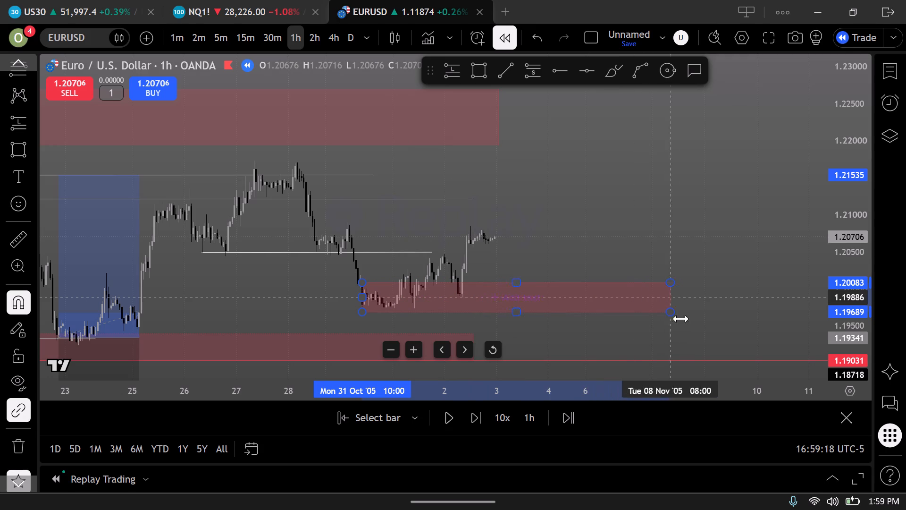
drag(681, 319, 739, 304)
click(582, 193)
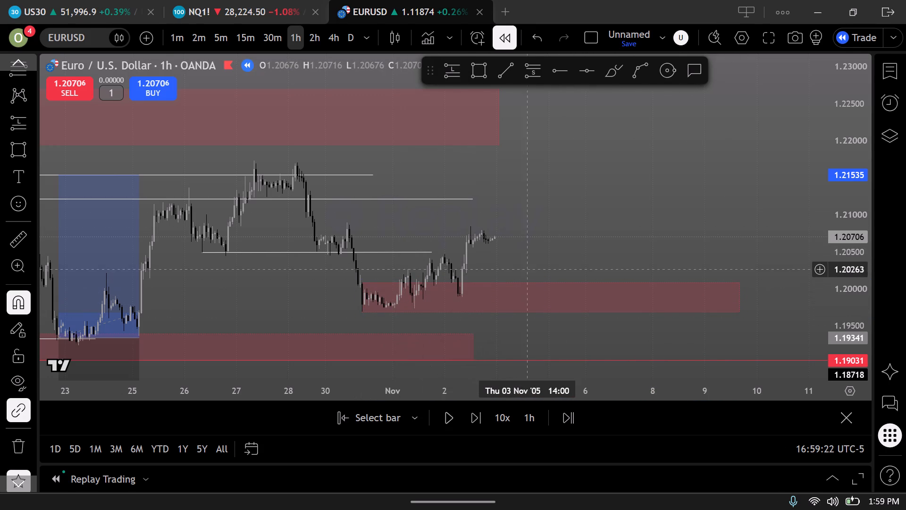
Delete the white trend line near 1.2049 that runs from 26 Oct to 1 Nov '05.
drag(537, 264, 455, 243)
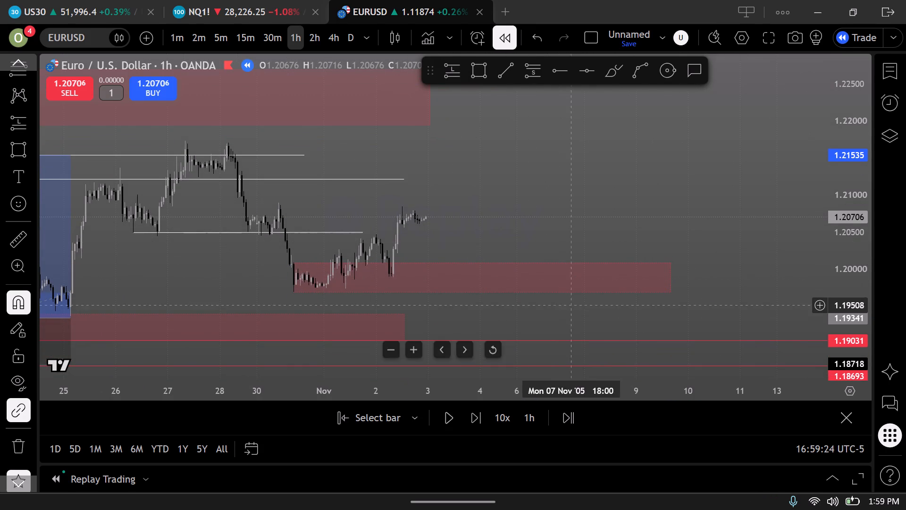
click(240, 231)
click(394, 76)
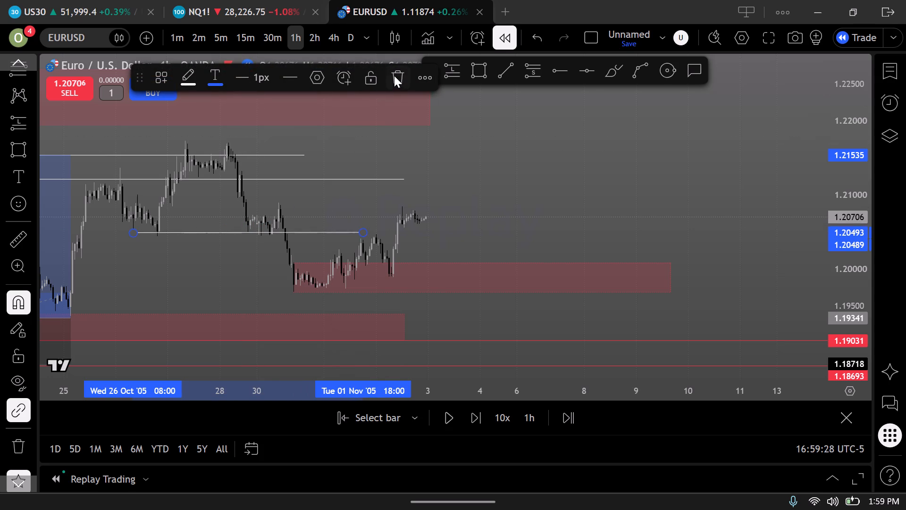
Delete the two white trend lines near 1.2121 and 1.21535 that run from mid-October to around the start of November '05.
click(311, 179)
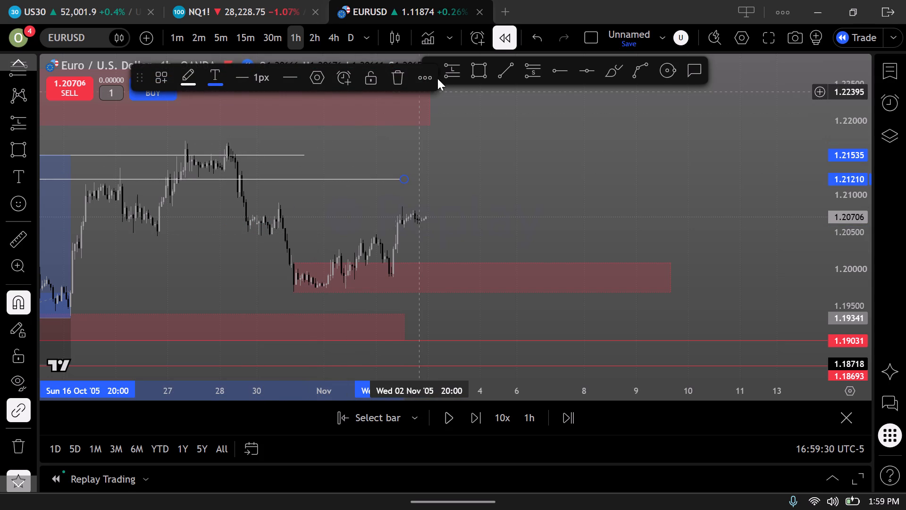
click(388, 77)
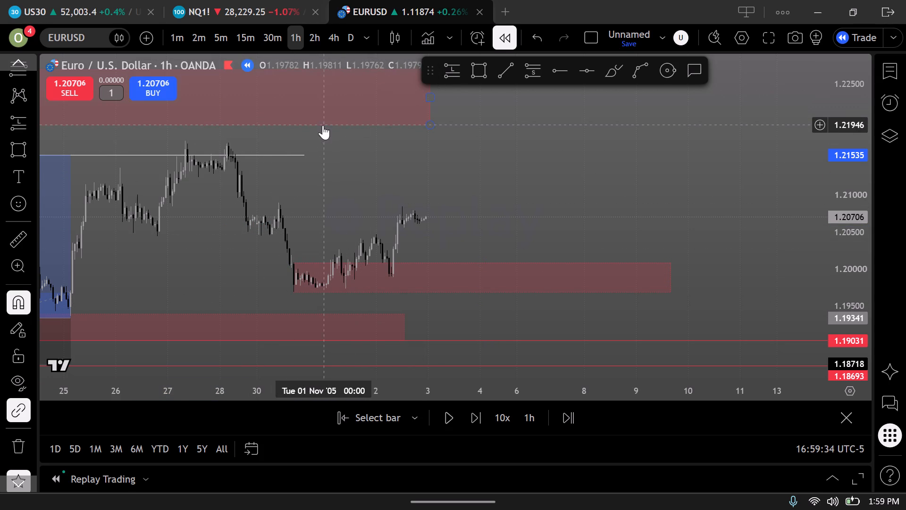
click(295, 157)
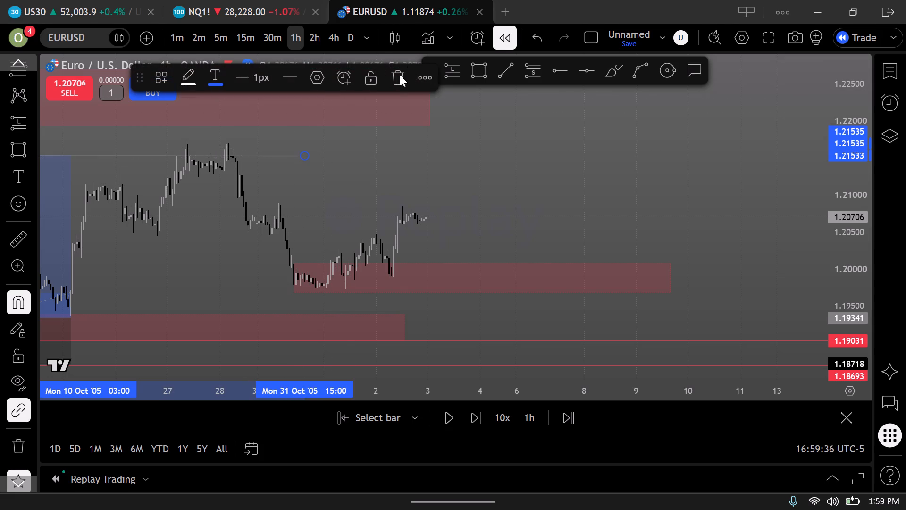
click(398, 77)
Delete the long position that starts on 21 Oct '05 with its entry at 1.19341.
scroll(181, 189, down, 3)
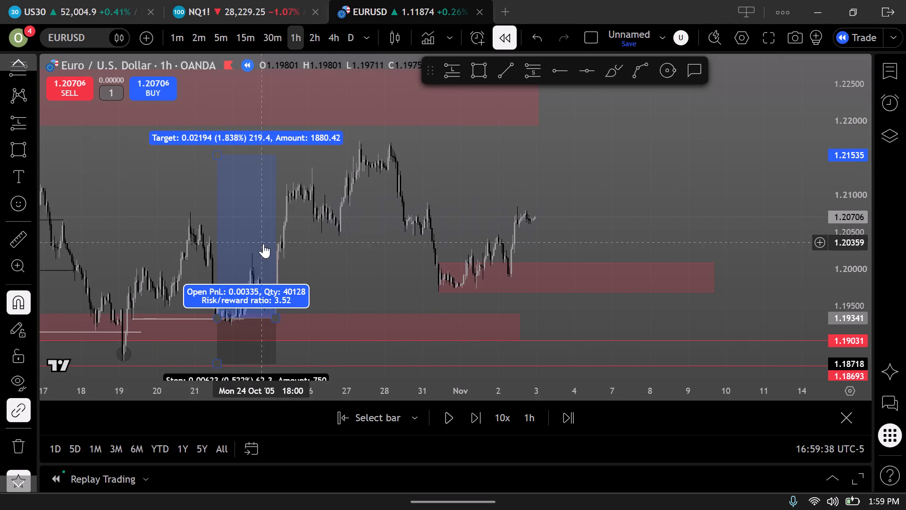
click(259, 317)
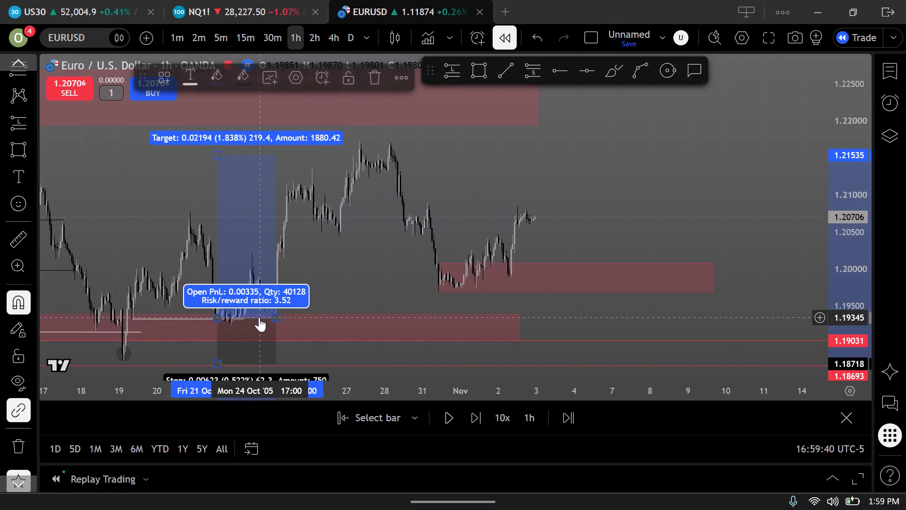
click(376, 79)
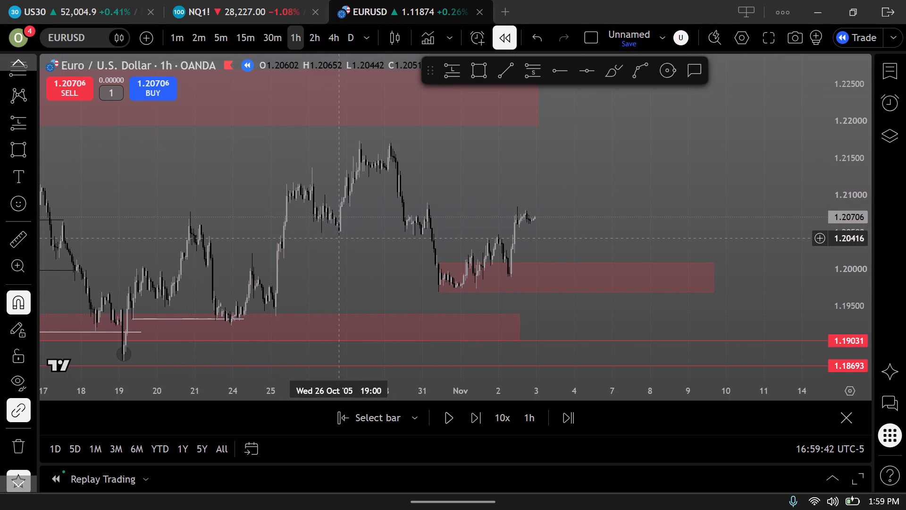
Delete the two white trend lines near 1.19146 and 1.19323 around the 13 to 24 Oct '05 lows.
drag(337, 249, 447, 242)
drag(517, 240, 542, 240)
drag(288, 173, 407, 170)
click(273, 324)
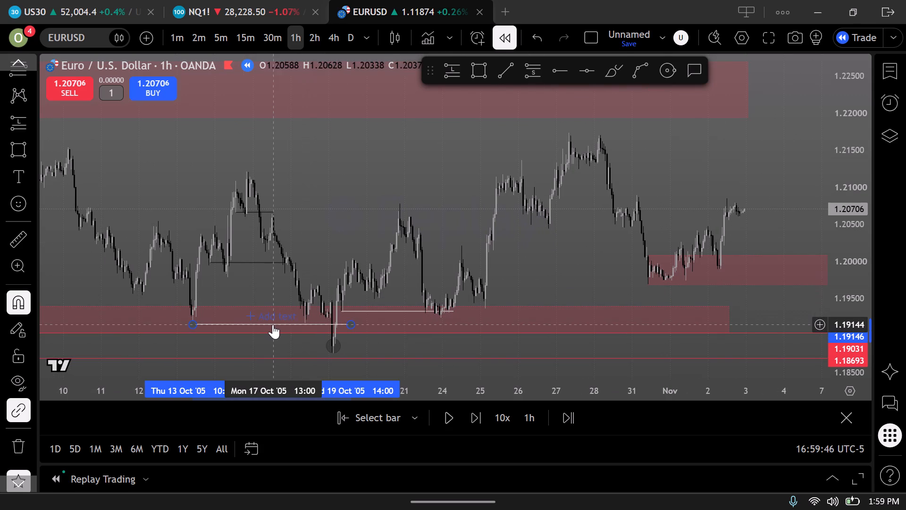
click(401, 76)
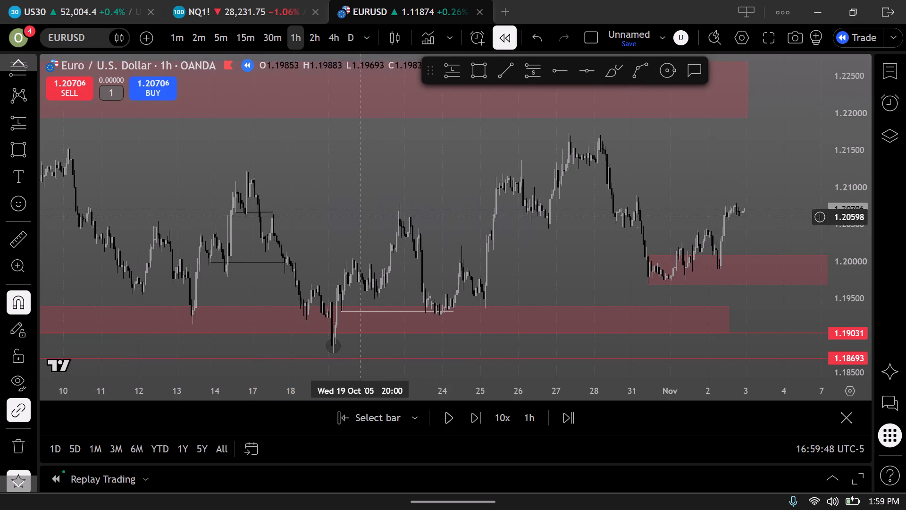
click(364, 310)
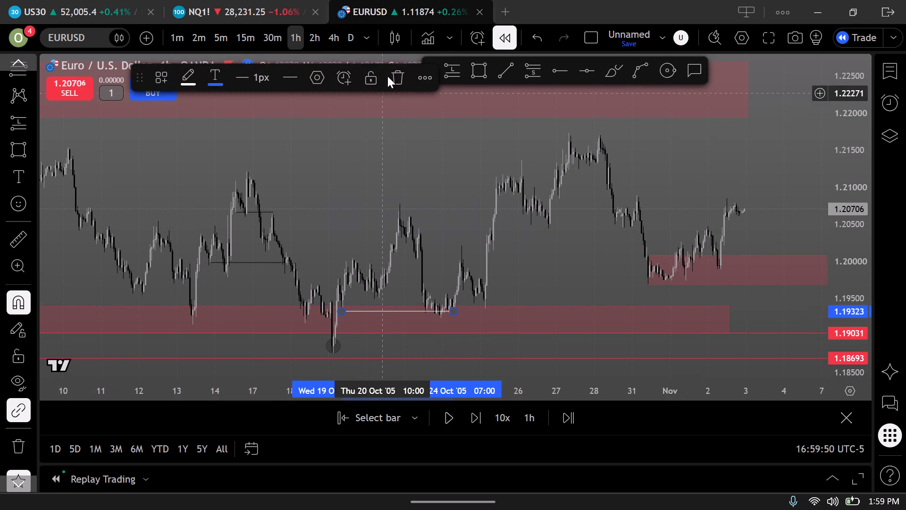
click(391, 68)
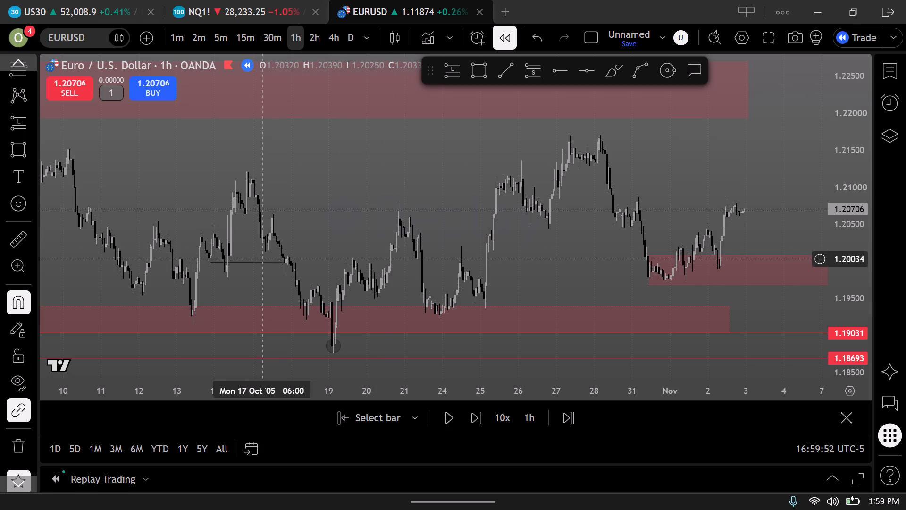
Delete the two short black trend lines near 1.2000 and 1.2066 around 14 to 17 Oct '05.
click(263, 265)
click(396, 75)
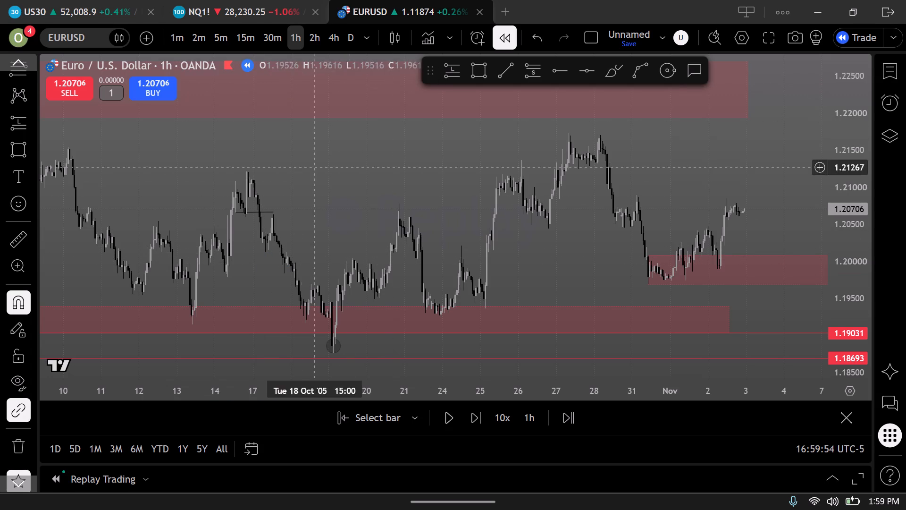
click(271, 212)
click(392, 75)
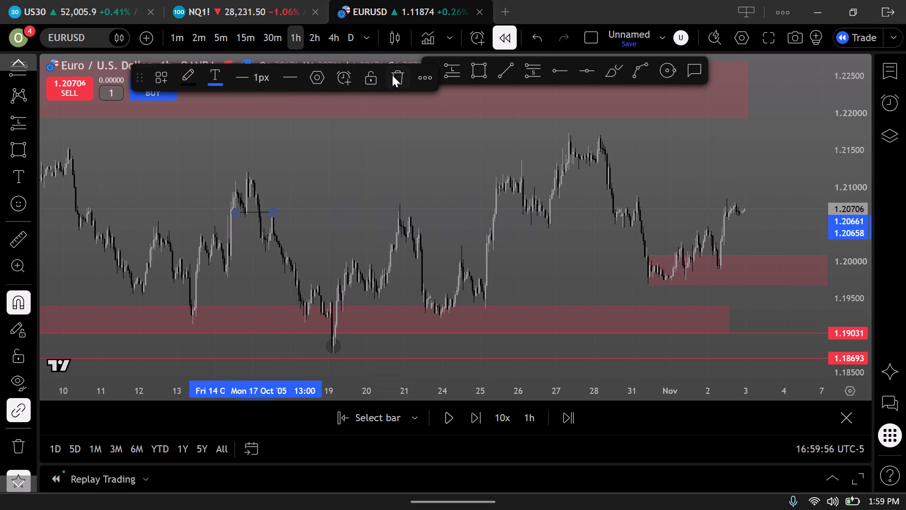
Delete the red horizontal line at 1.19031, keeping the one at 1.18693.
drag(331, 207, 310, 182)
click(313, 204)
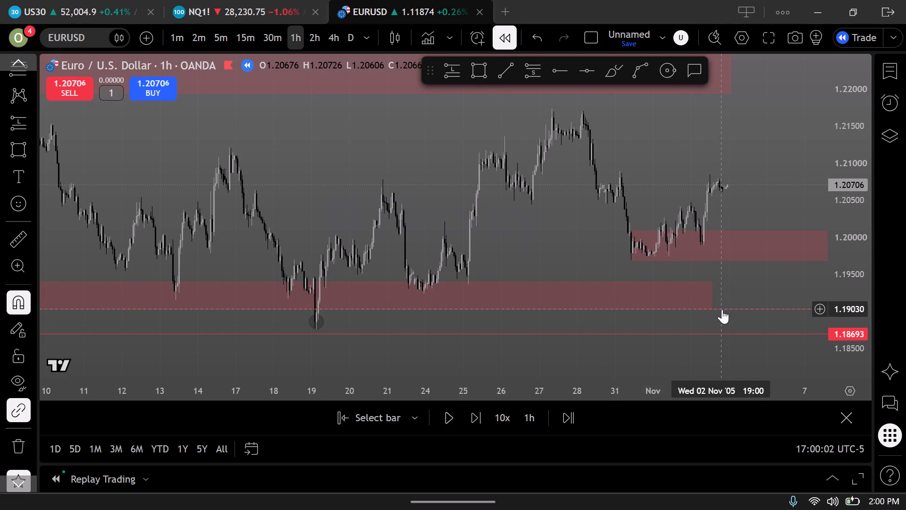
drag(722, 309, 729, 321)
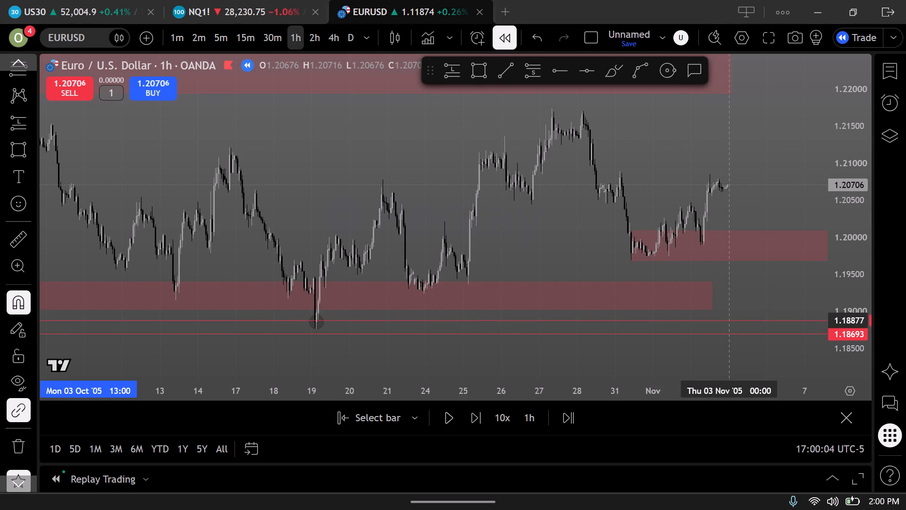
drag(729, 321, 730, 325)
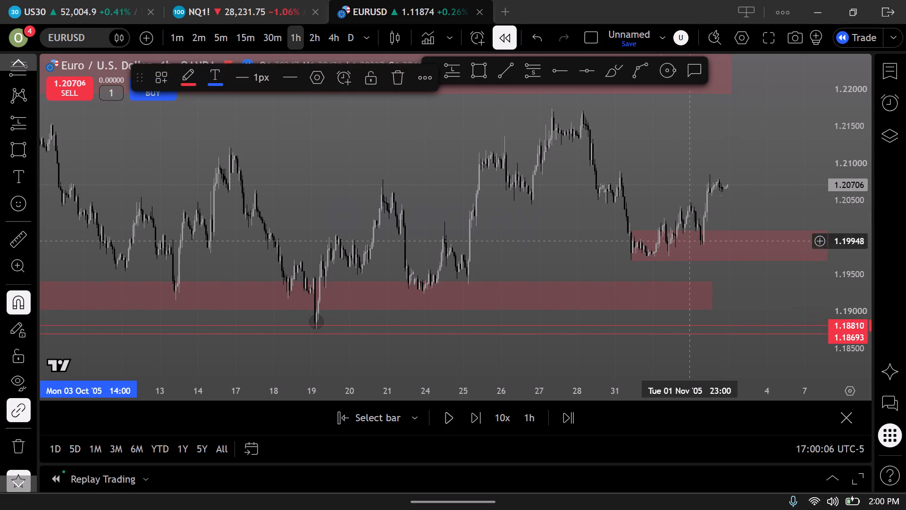
click(396, 72)
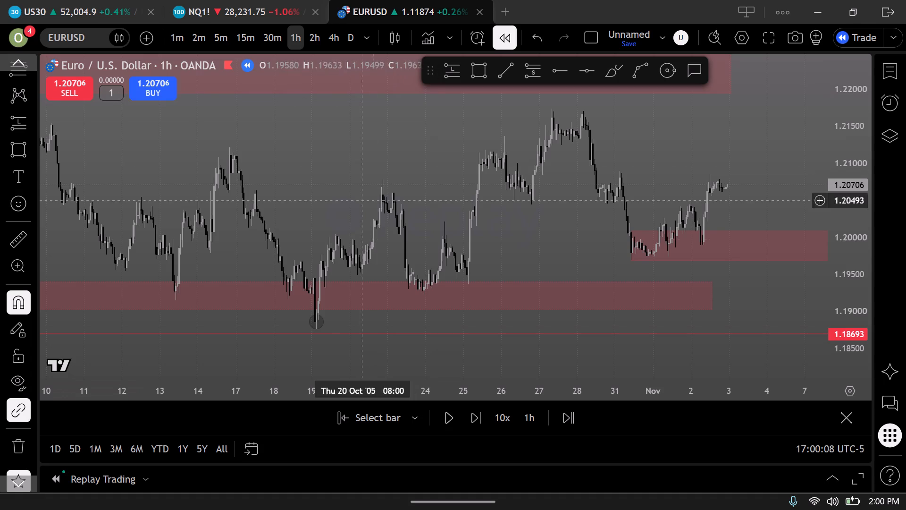
Extend the two lower red zones and the upper red zone forward in time to about 22 Nov '05.
scroll(522, 258, down, 1)
drag(584, 263, 512, 246)
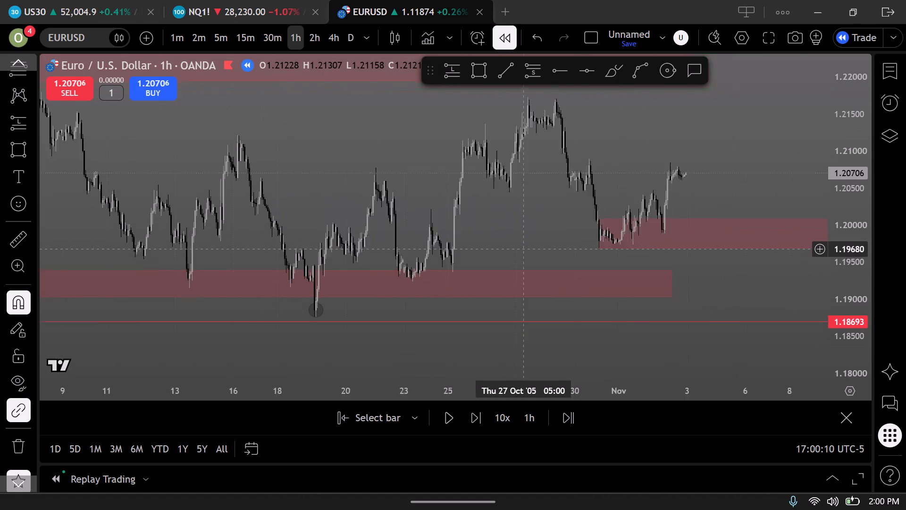
drag(512, 246, 219, 282)
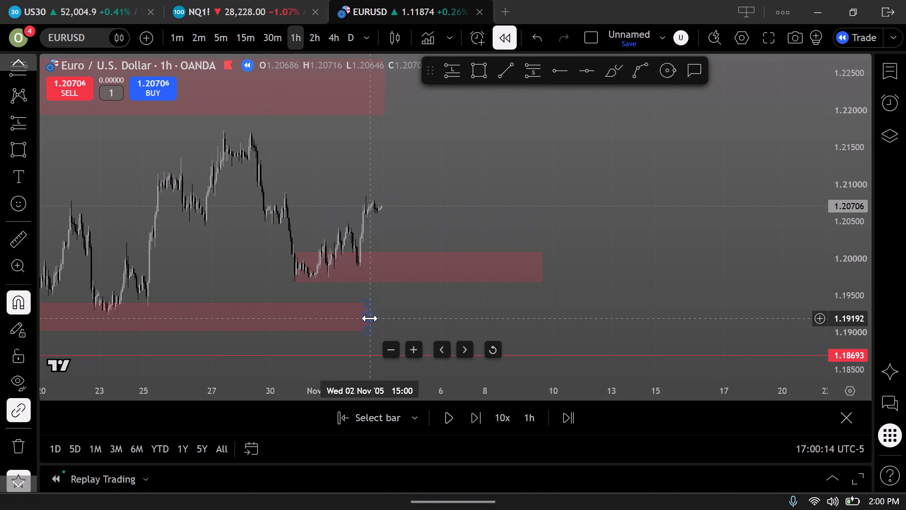
drag(370, 318, 905, 374)
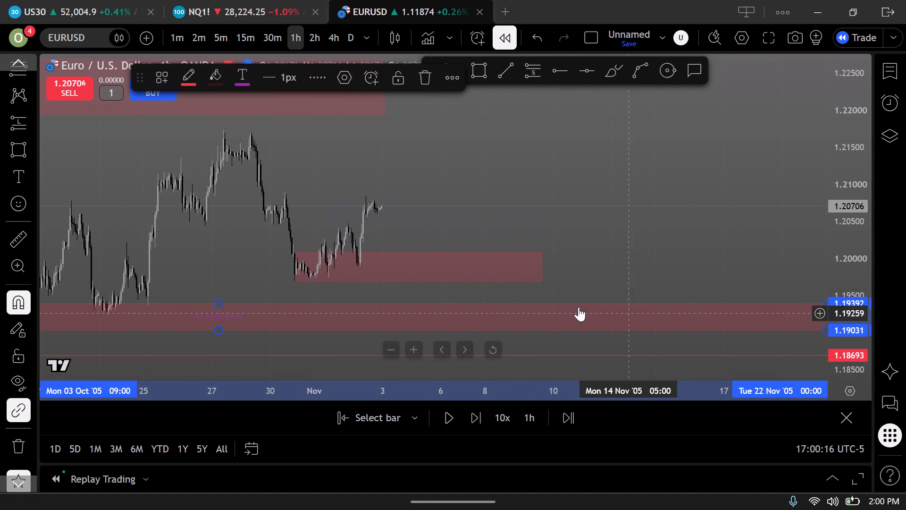
drag(547, 268, 903, 279)
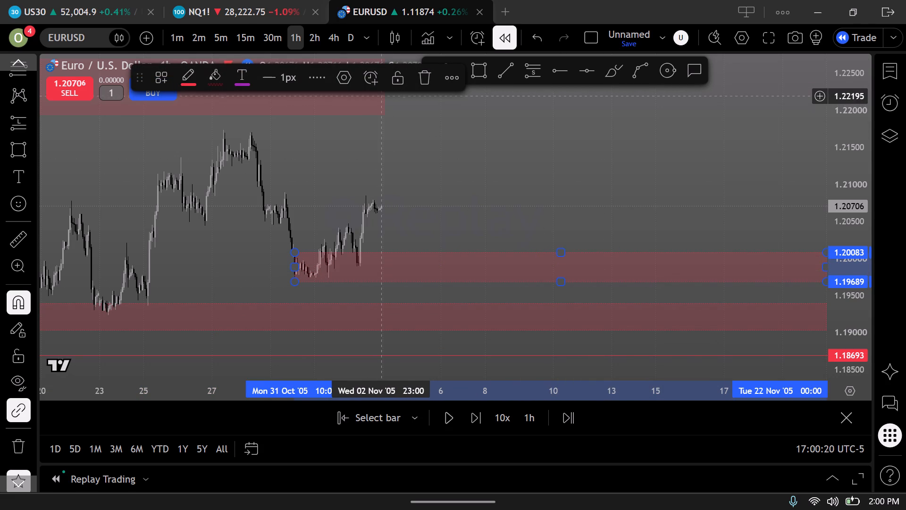
click(404, 109)
drag(384, 88, 839, 97)
click(616, 195)
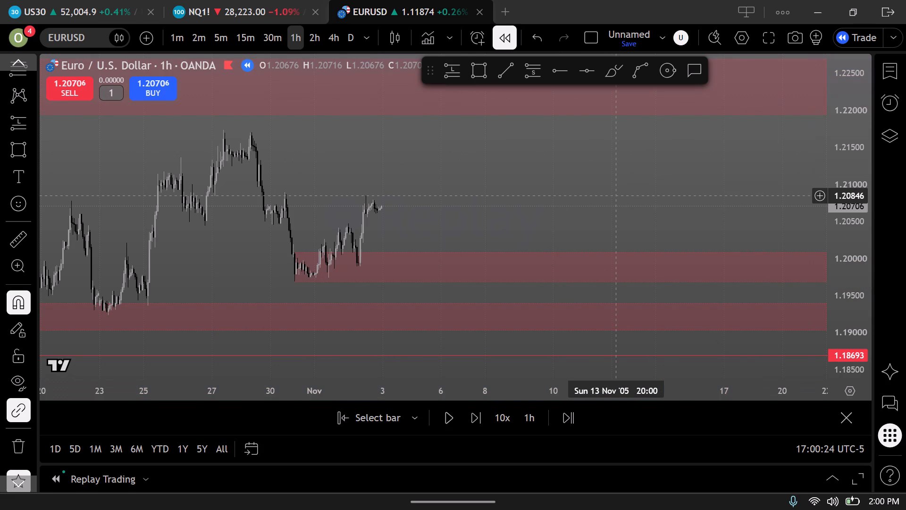
Advance the replay a few bars into 3 Nov '05.
click(479, 412)
double_click(475, 422)
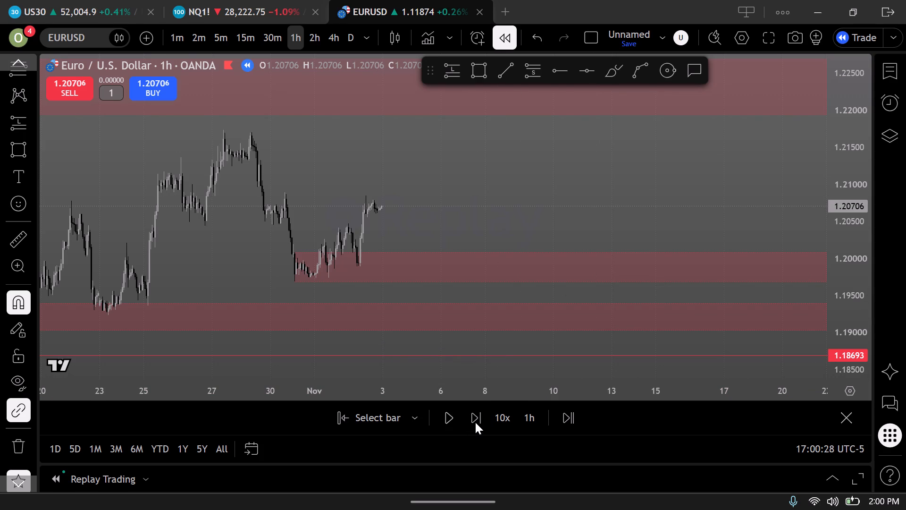
click(475, 422)
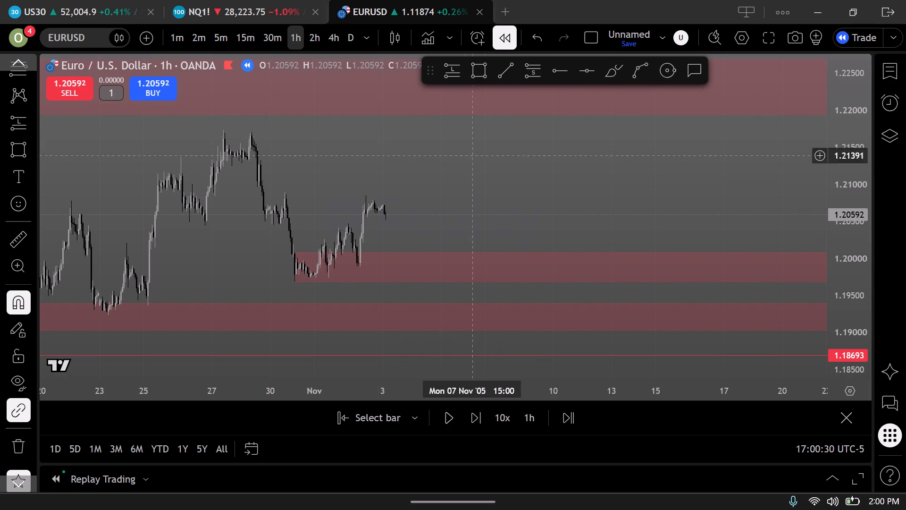
Draw a roughly level trend line from the 31 Oct '05 high at about 1.2090 to 7 Nov '05.
click(501, 78)
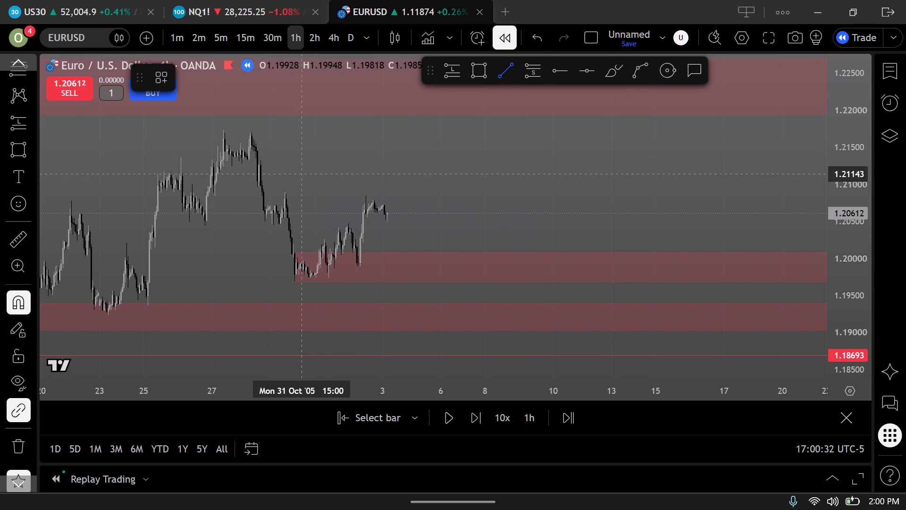
click(285, 188)
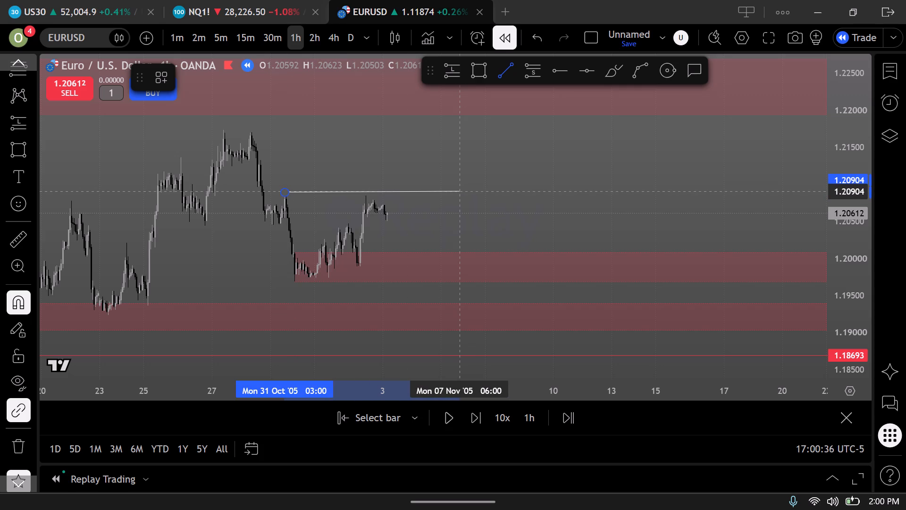
click(460, 192)
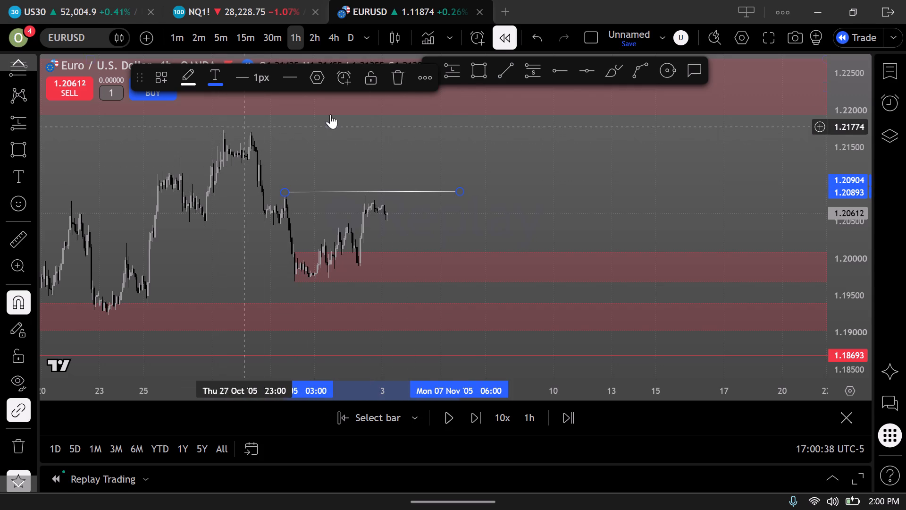
Draw a roughly level trend line from the 27 Oct '05 high at about 1.21745 to about 9 Nov '05.
click(512, 62)
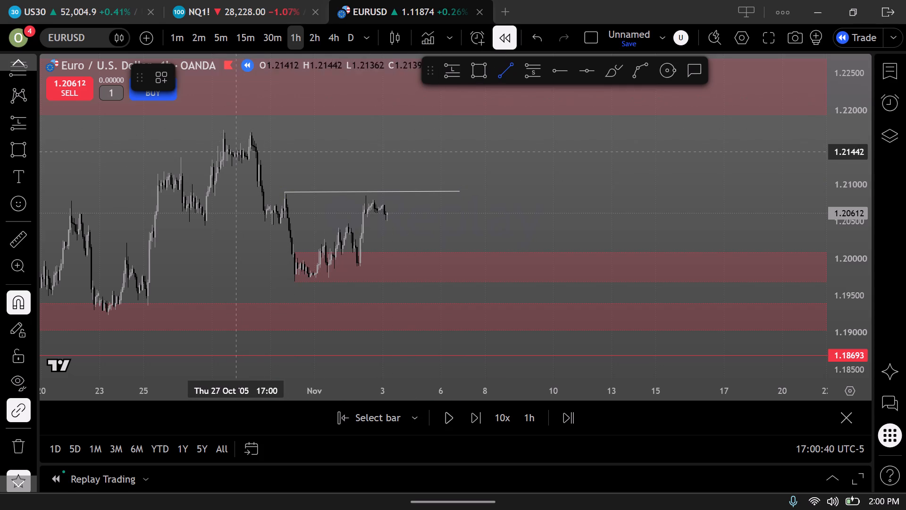
click(224, 115)
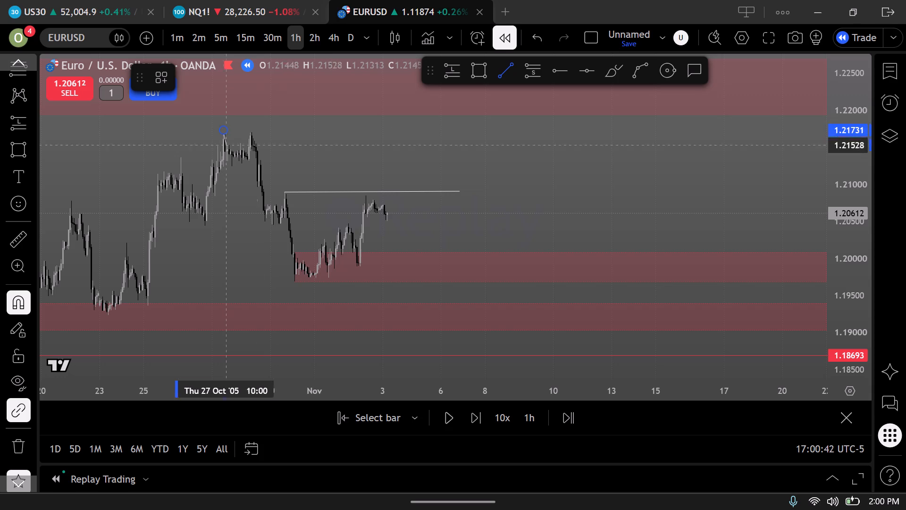
click(534, 130)
click(534, 158)
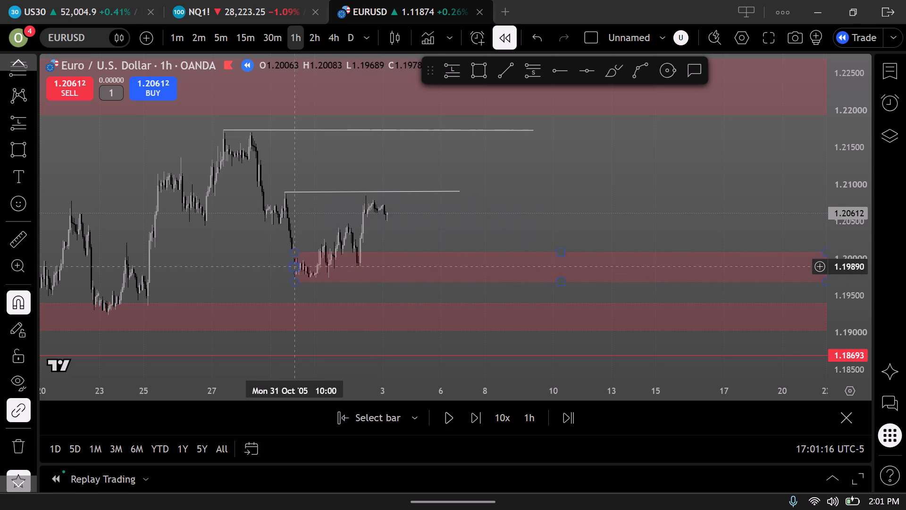
Advance the replay bar by bar through 3 Nov '05 until price falls to the lower red zone near 1.1942.
click(479, 419)
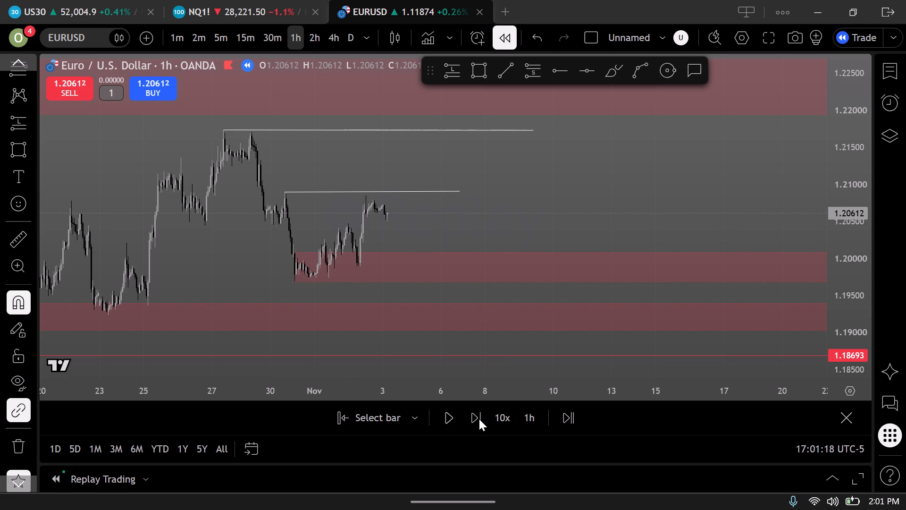
click(479, 419)
click(479, 419)
click(479, 419)
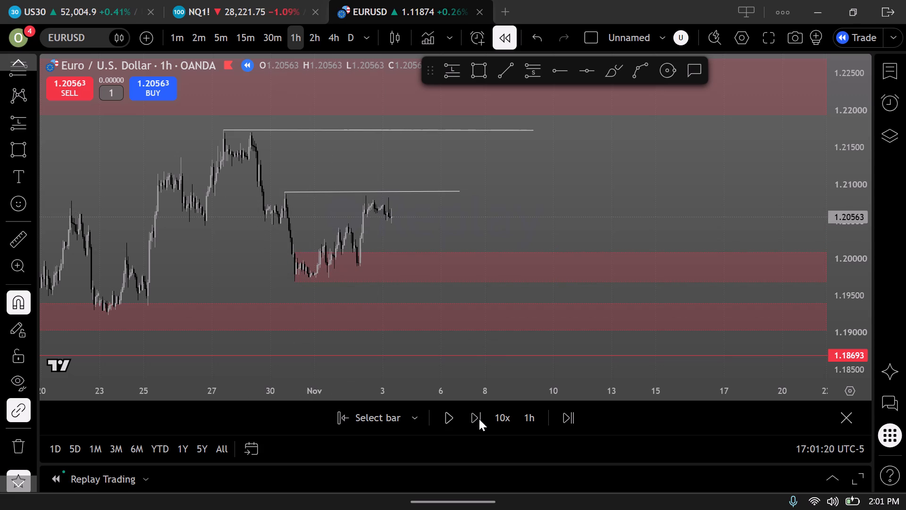
triple_click(479, 419)
click(479, 419)
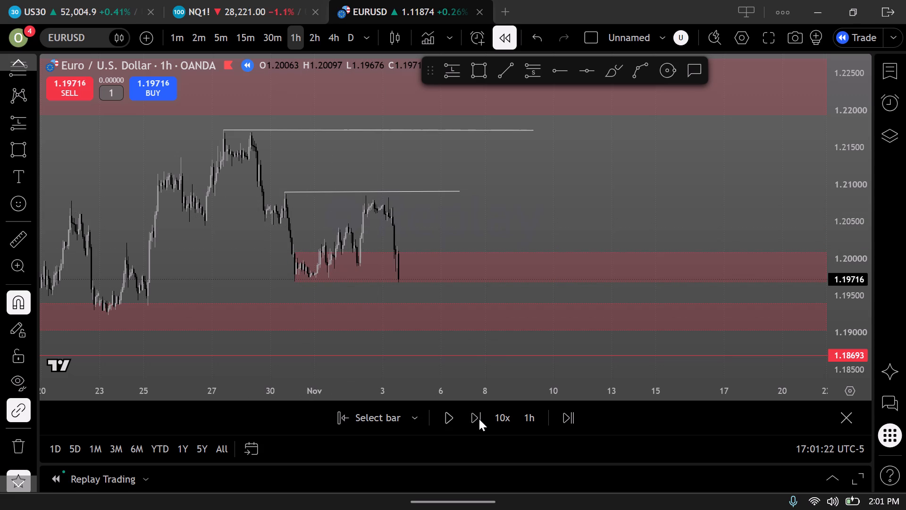
click(479, 419)
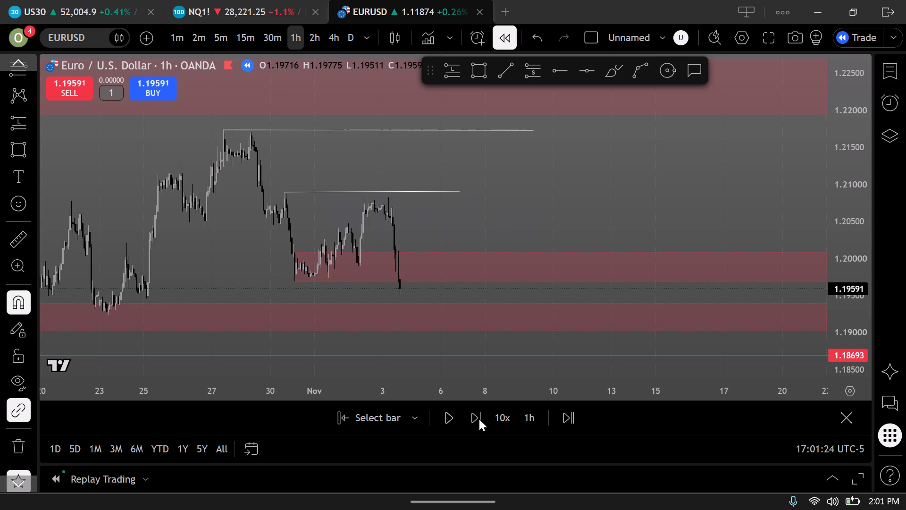
click(479, 419)
click(479, 419)
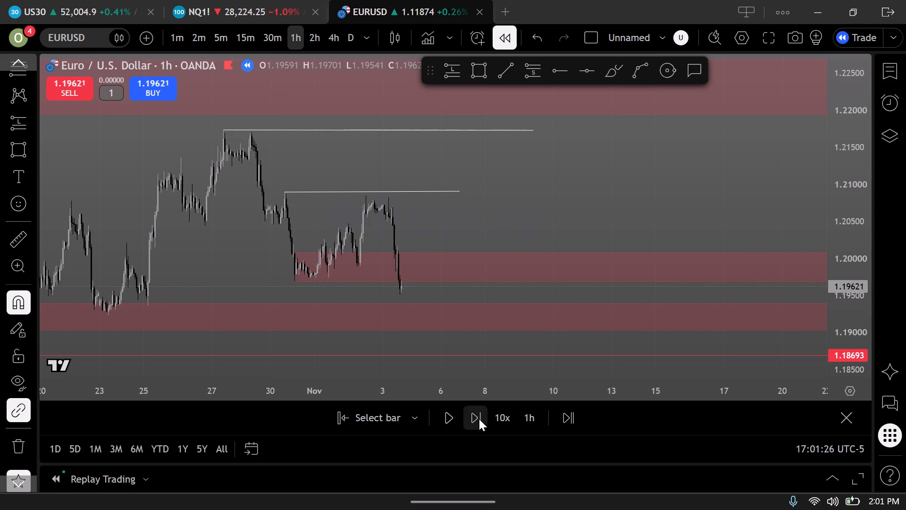
click(479, 419)
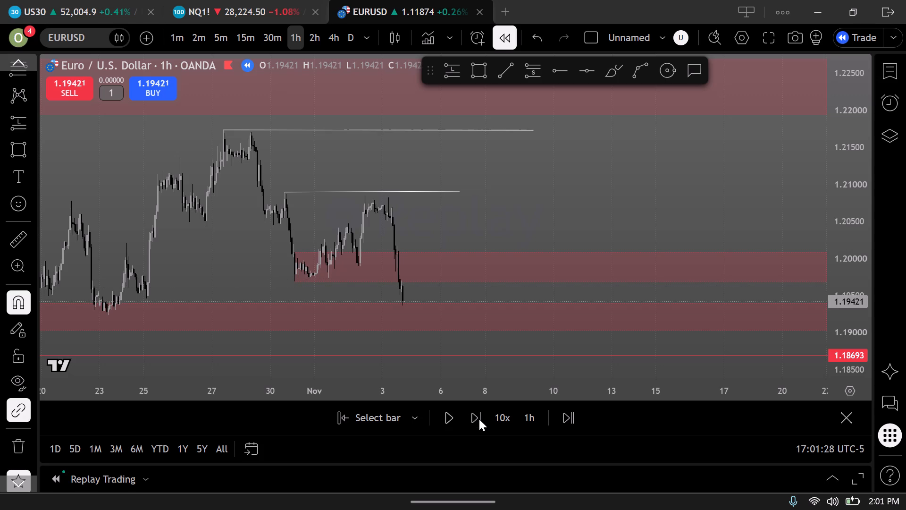
Advance the replay bar by bar from 3 Nov into early 4 Nov '05 on the 1-hour chart.
double_click(479, 419)
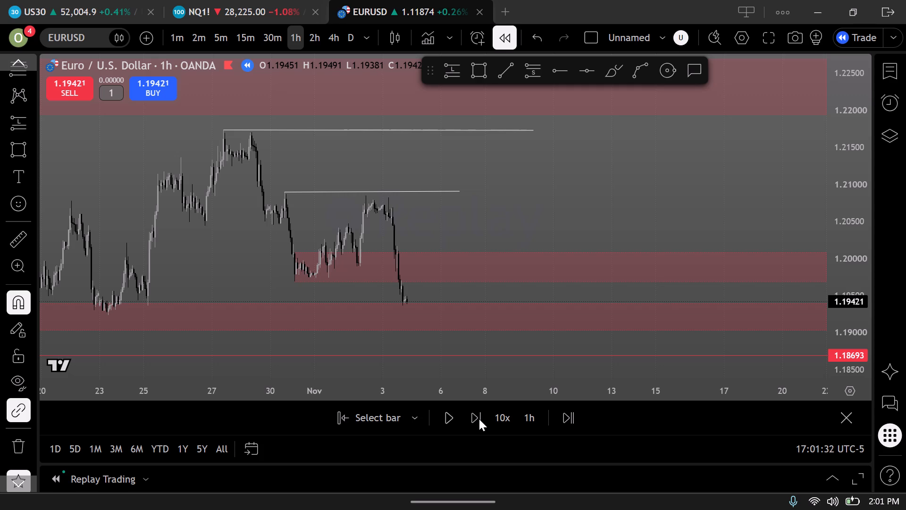
double_click(479, 419)
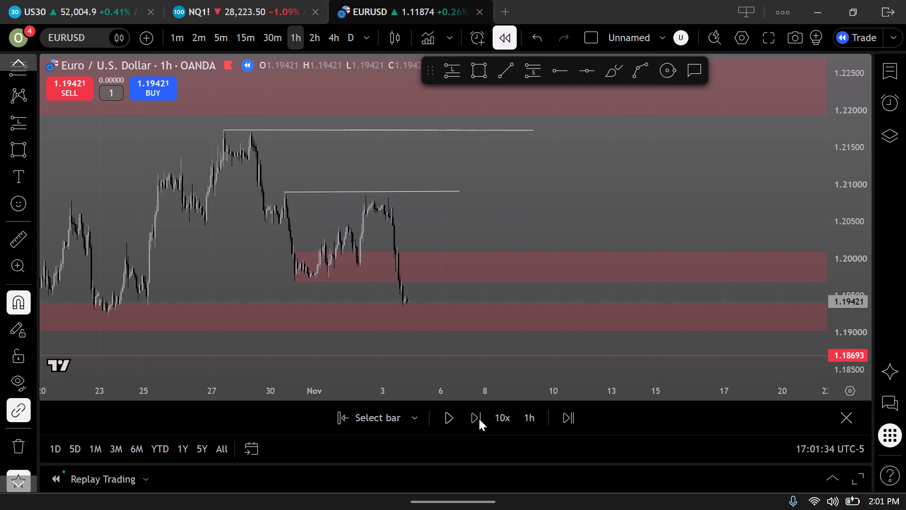
double_click(479, 419)
click(479, 419)
click(479, 419)
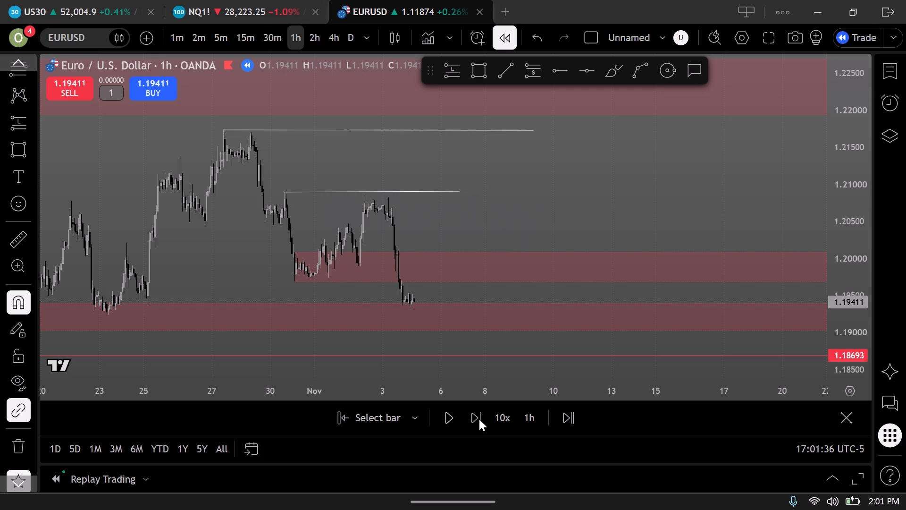
click(479, 419)
click(479, 419)
triple_click(479, 419)
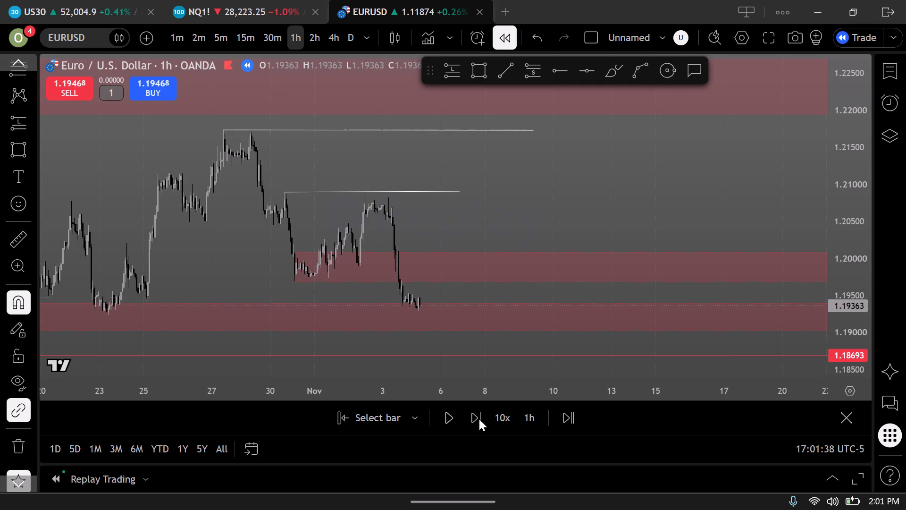
click(479, 419)
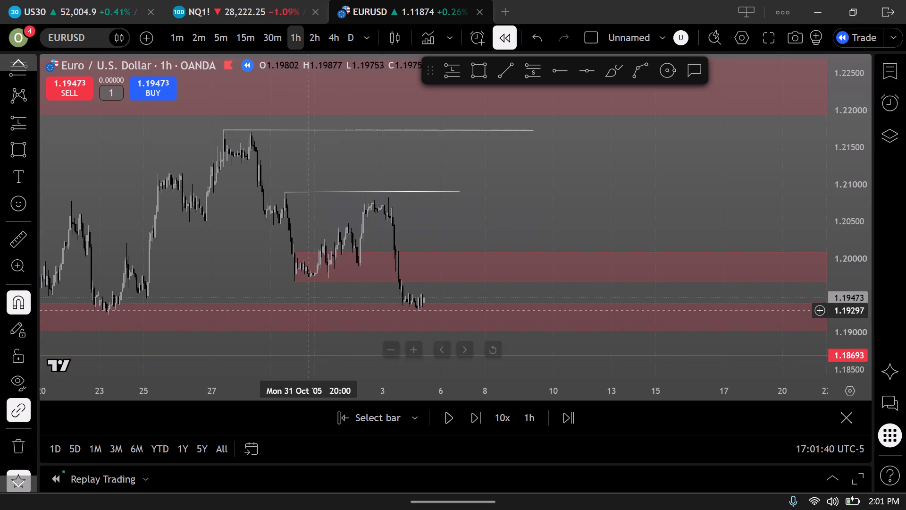
Examine the October '05 price swings against the upper and lower red zones and the 1.18693 line.
drag(211, 247, 367, 245)
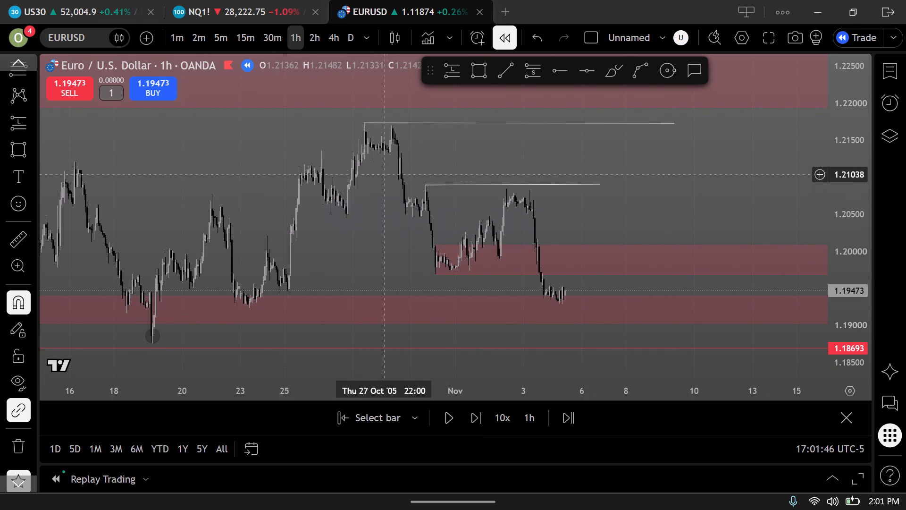
scroll(353, 172, down, 4)
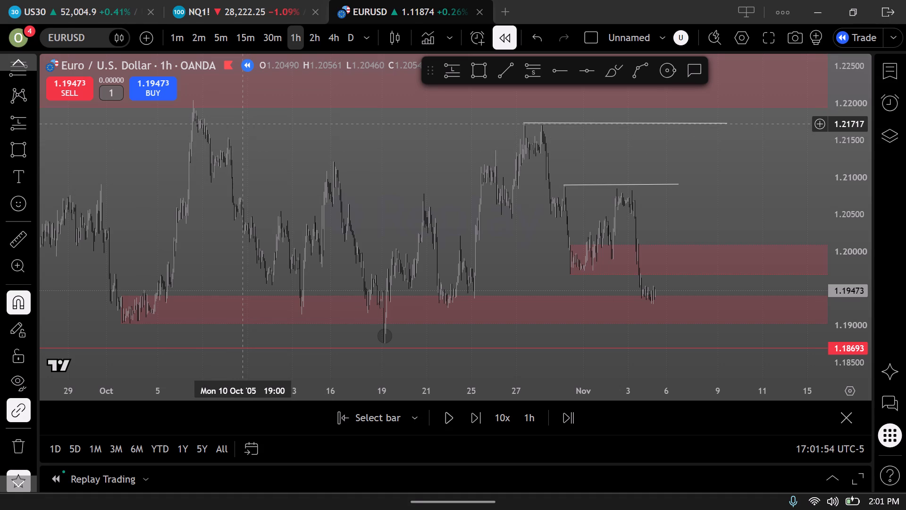
scroll(272, 156, up, 3)
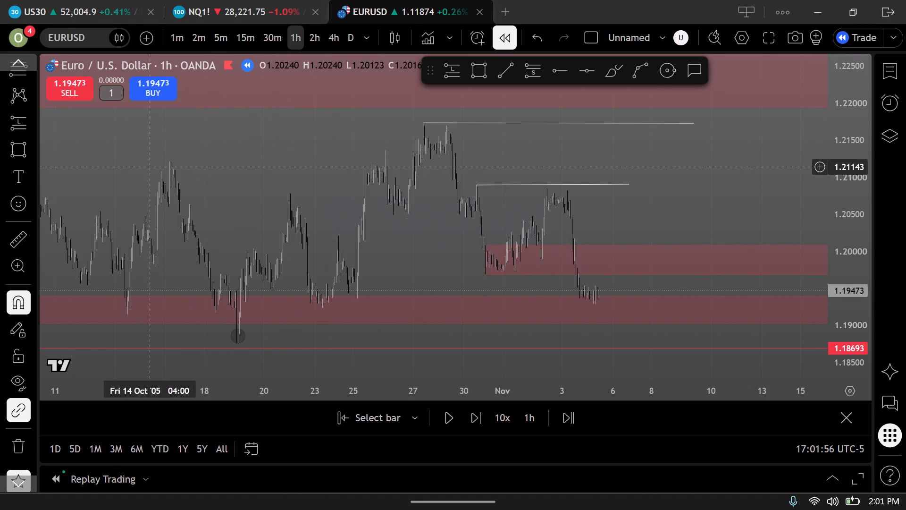
drag(165, 170, 302, 172)
scroll(293, 173, up, 4)
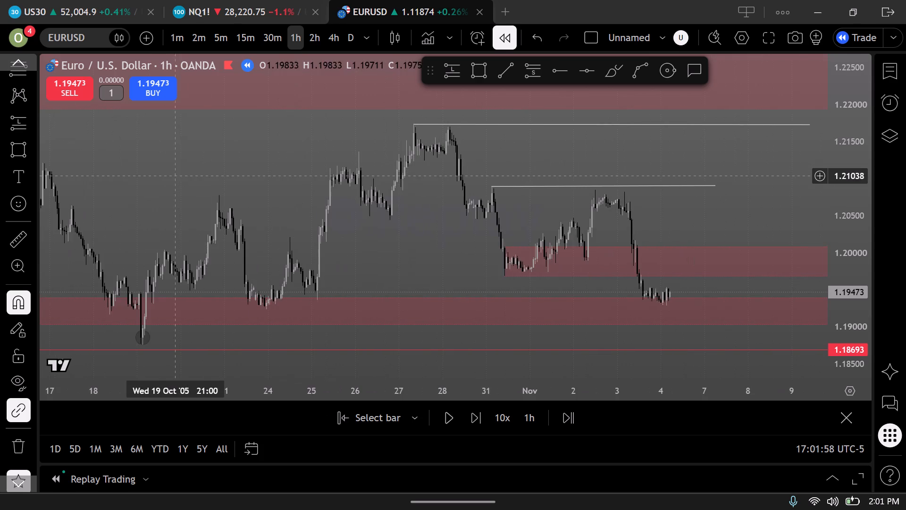
drag(181, 178, 470, 176)
drag(243, 170, 489, 195)
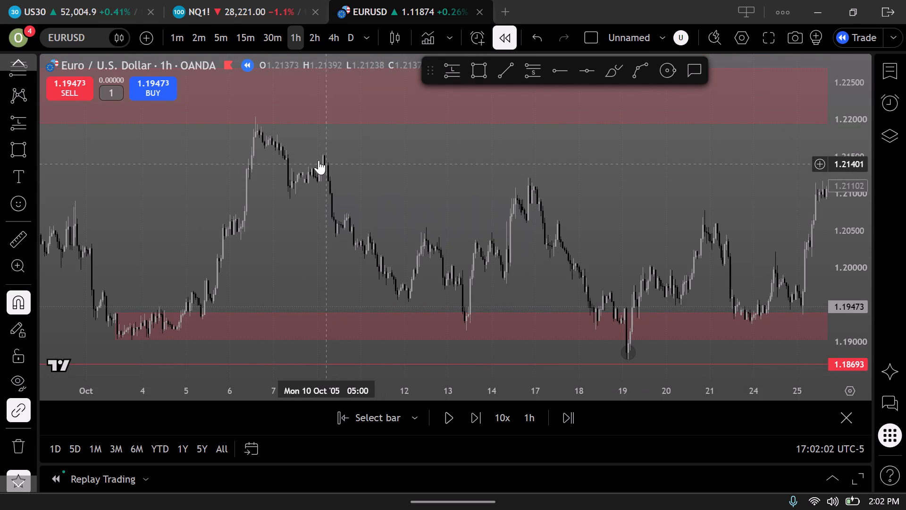
click(413, 154)
click(416, 154)
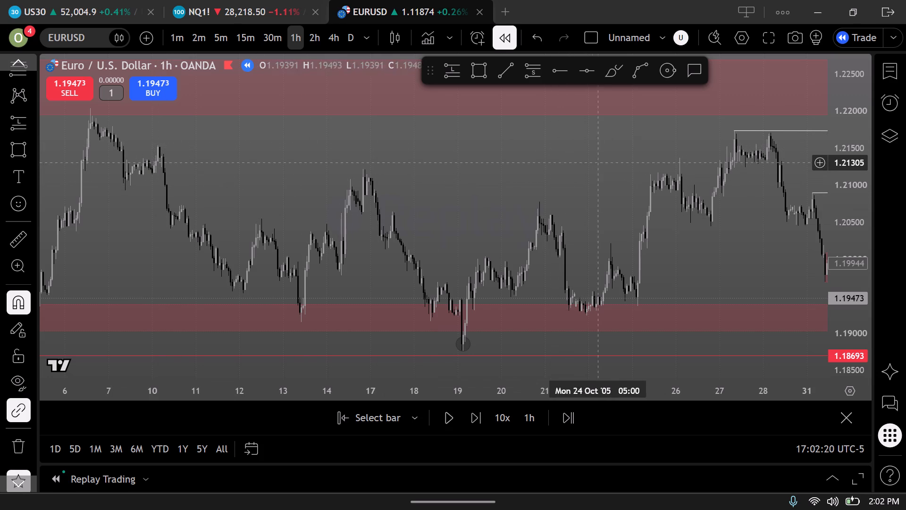
drag(721, 241, 649, 238)
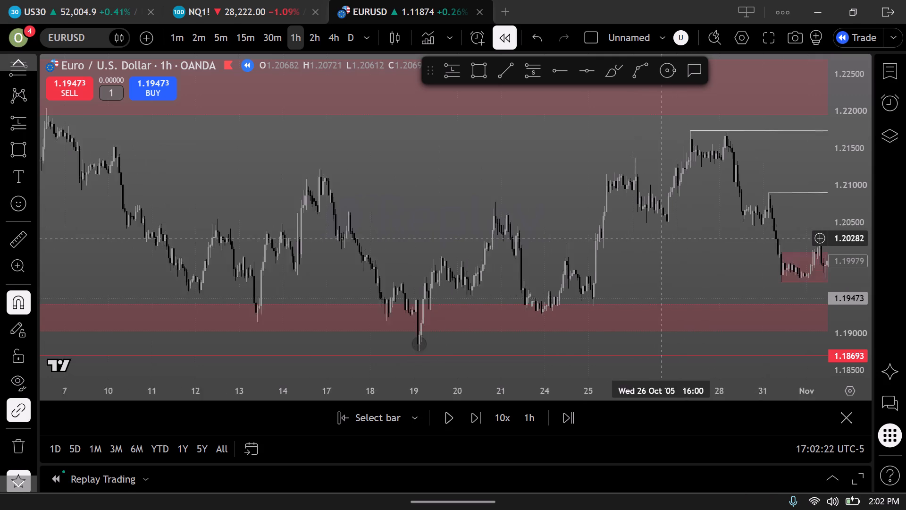
drag(649, 238, 447, 214)
drag(447, 214, 340, 230)
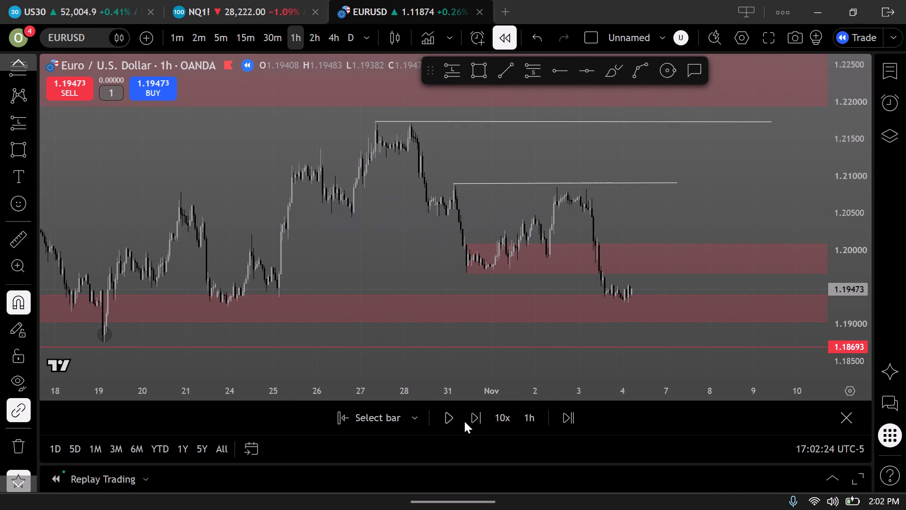
Run the replay automatically through 4 Nov '05 and pause it after the sharp drop below the 1.18693 line.
click(444, 420)
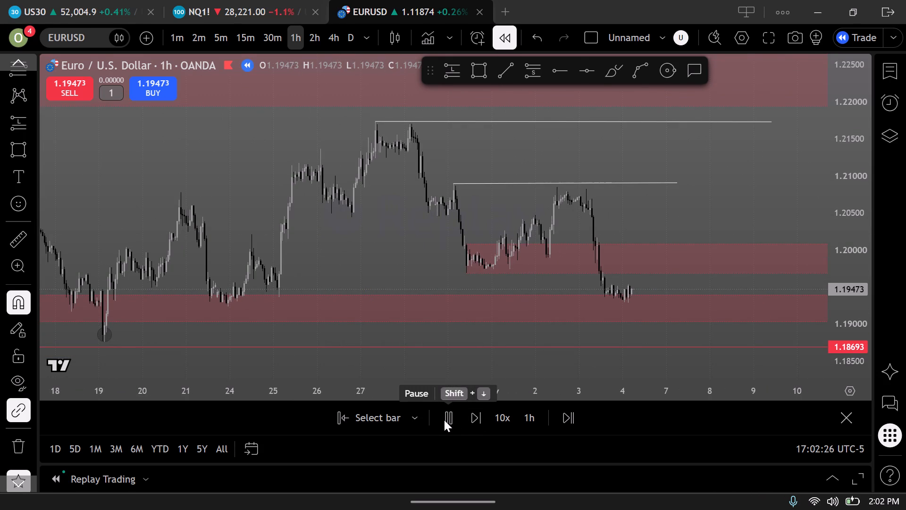
click(444, 420)
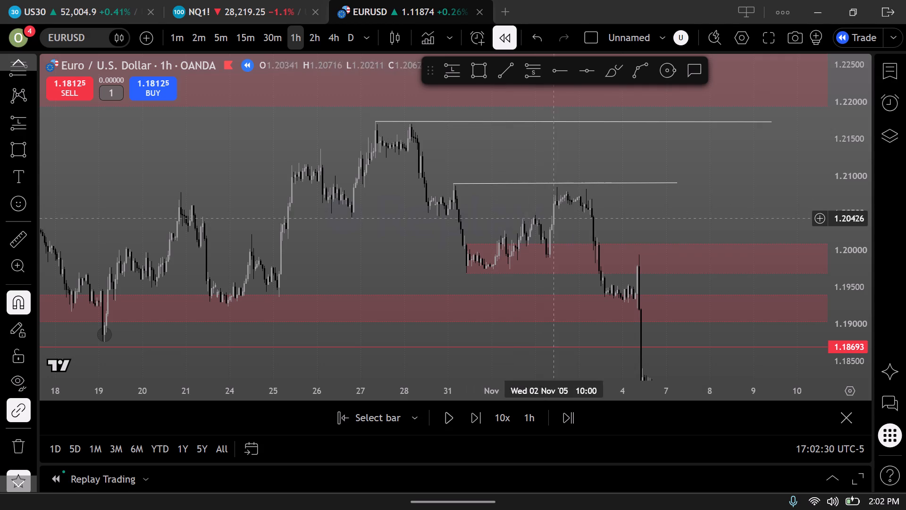
Advance the replay bar by bar from late 4 Nov through 7 Nov '05, past the tall upward wick.
drag(698, 204, 676, 124)
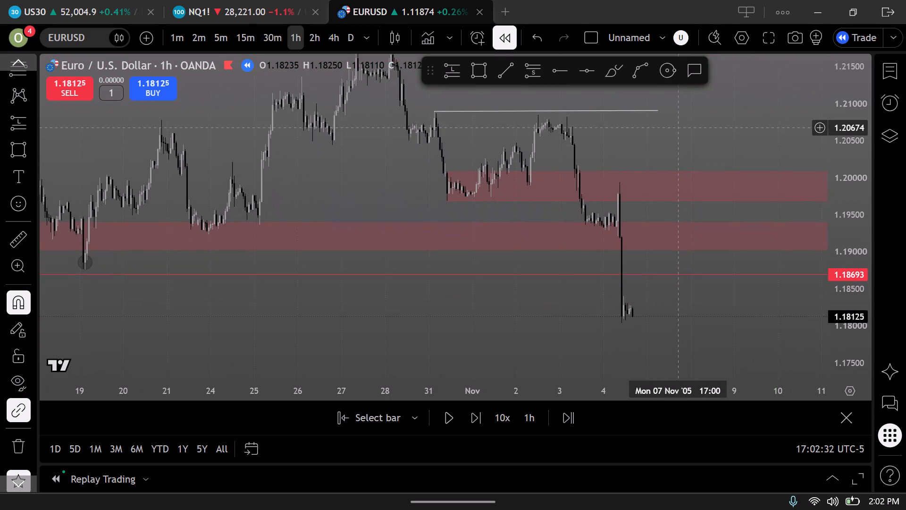
drag(676, 124, 674, 117)
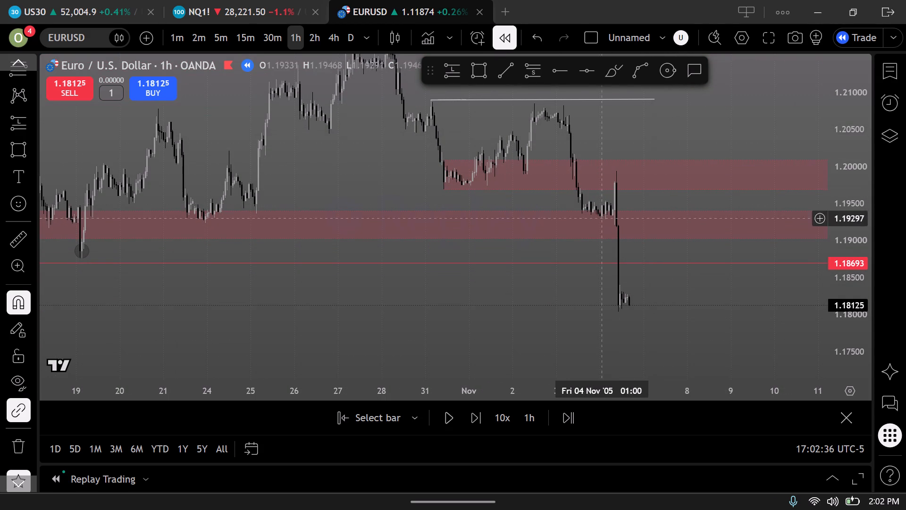
triple_click(477, 413)
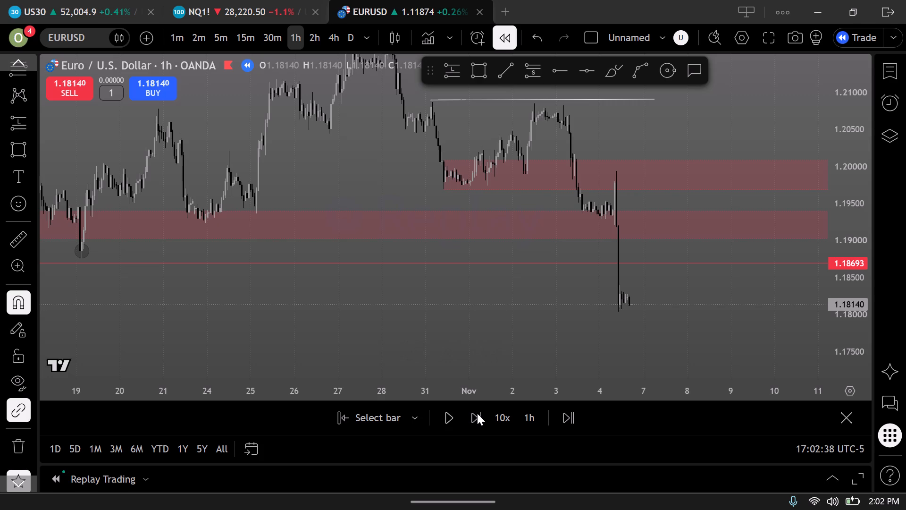
triple_click(477, 413)
triple_click(477, 413)
triple_click(477, 413)
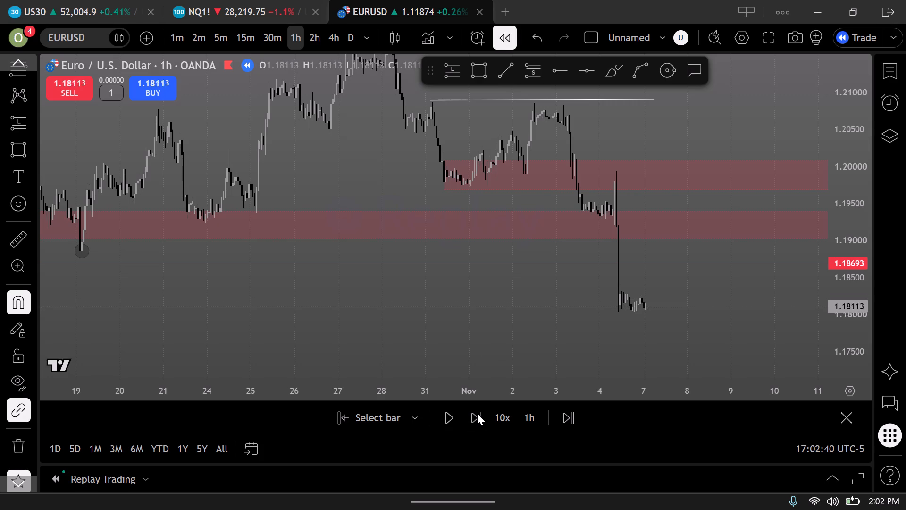
triple_click(477, 413)
triple_click(477, 413)
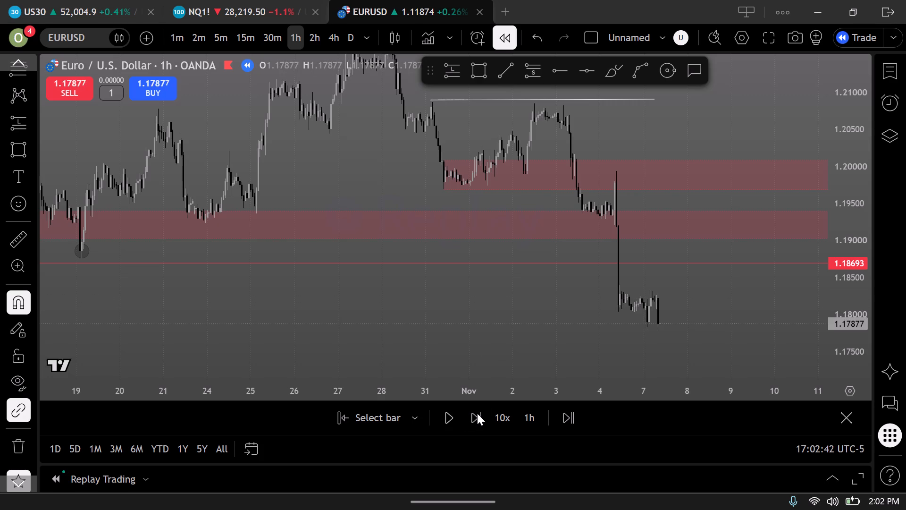
triple_click(477, 413)
triple_click(477, 413)
click(477, 413)
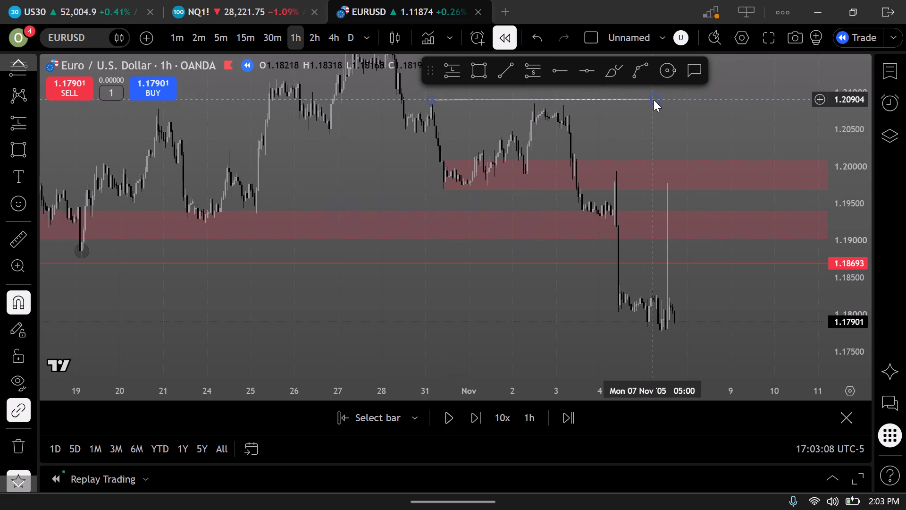
Extend the trend line from the 31 Oct '05 high to about 10 Nov '05, keeping it level near 1.2089.
drag(654, 100, 804, 98)
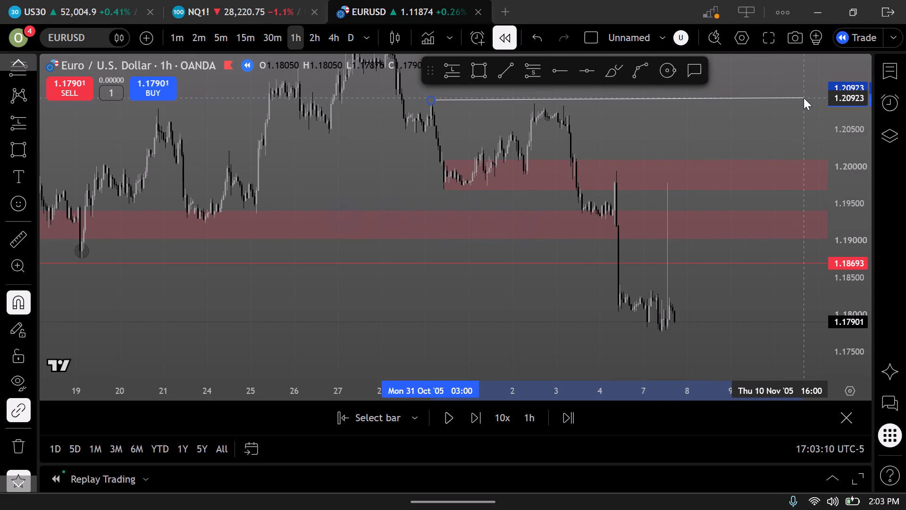
drag(804, 98, 810, 102)
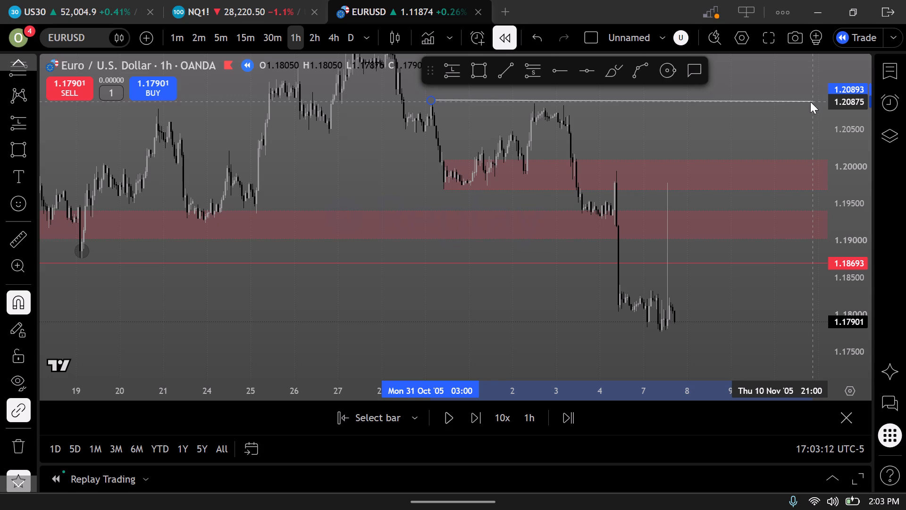
drag(810, 102, 808, 100)
click(767, 115)
Draw a level trend line at about 1.1978 from 3 Nov '05 12:00 to about 13 Nov '05.
drag(767, 115, 785, 219)
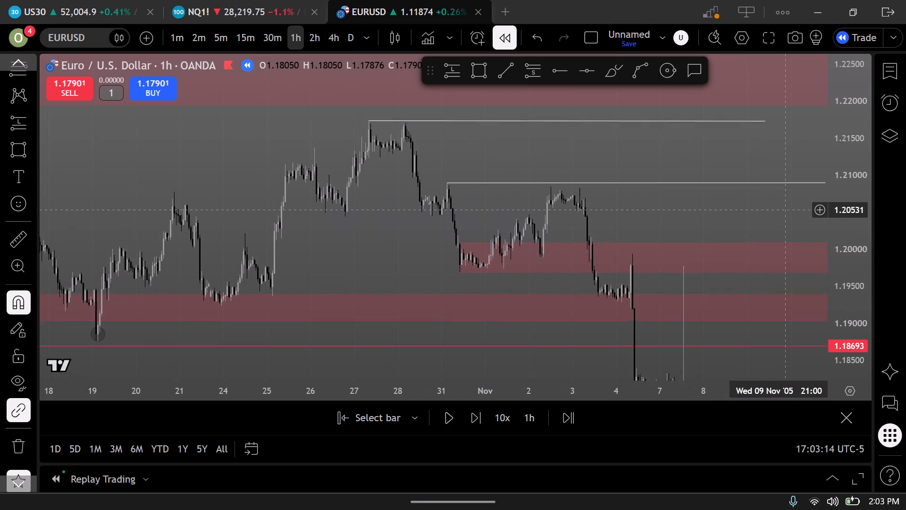
drag(785, 219, 783, 224)
drag(725, 224, 687, 153)
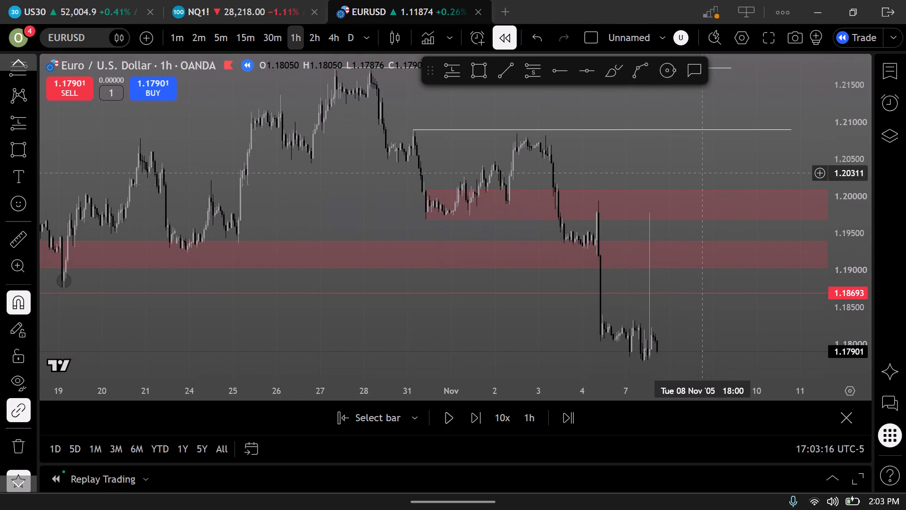
click(691, 159)
drag(695, 164, 659, 138)
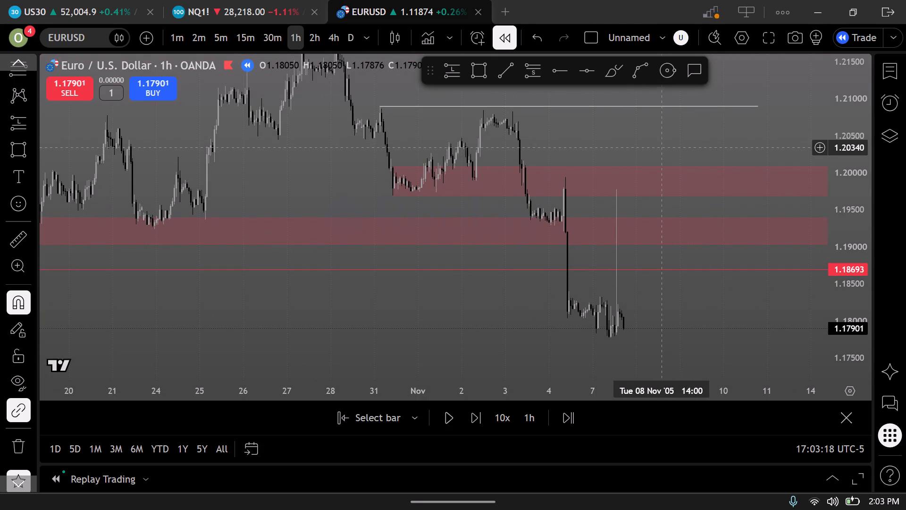
click(505, 69)
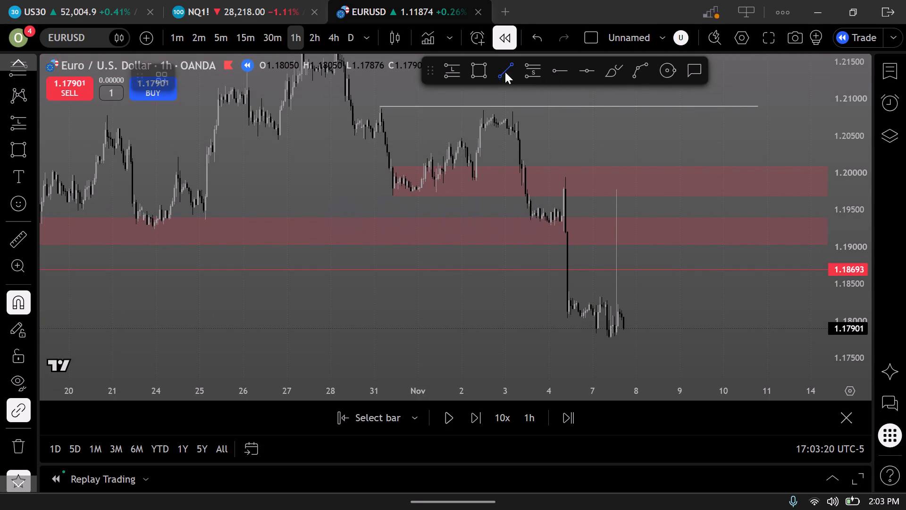
click(527, 178)
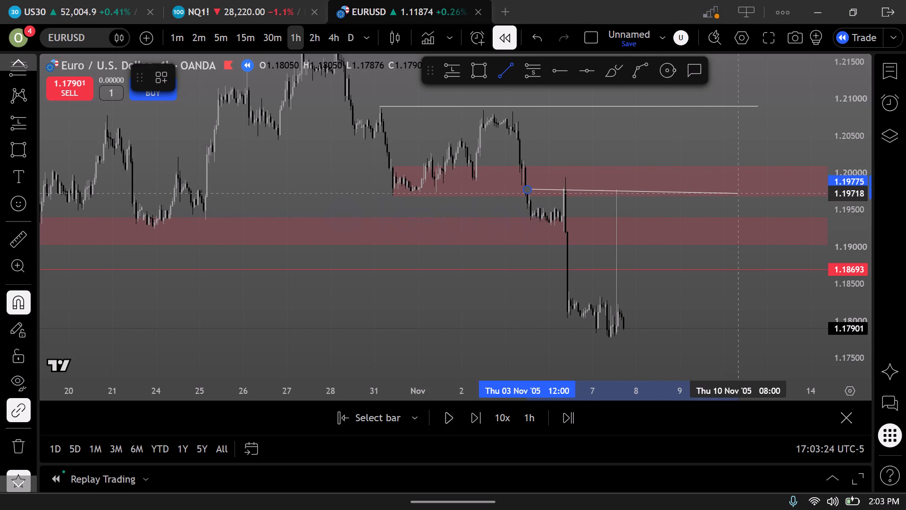
click(807, 191)
click(807, 191)
drag(807, 191, 811, 189)
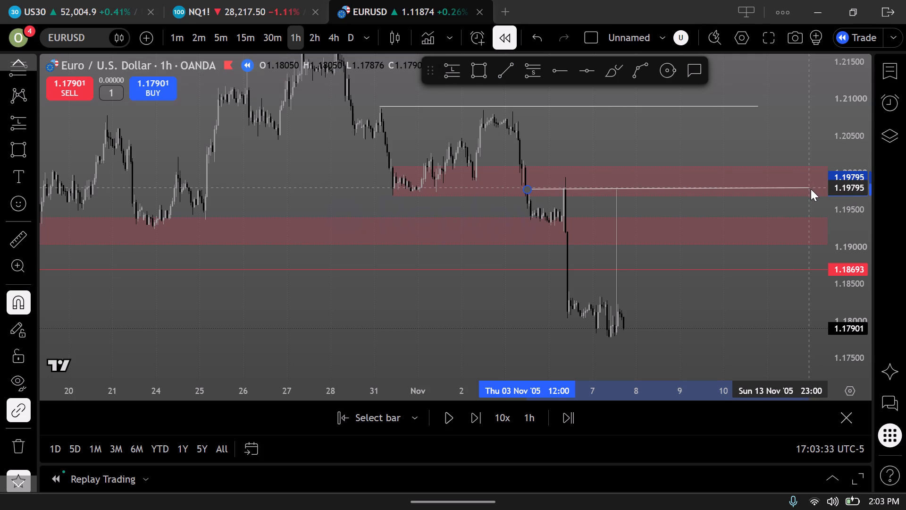
drag(811, 189, 812, 189)
click(783, 146)
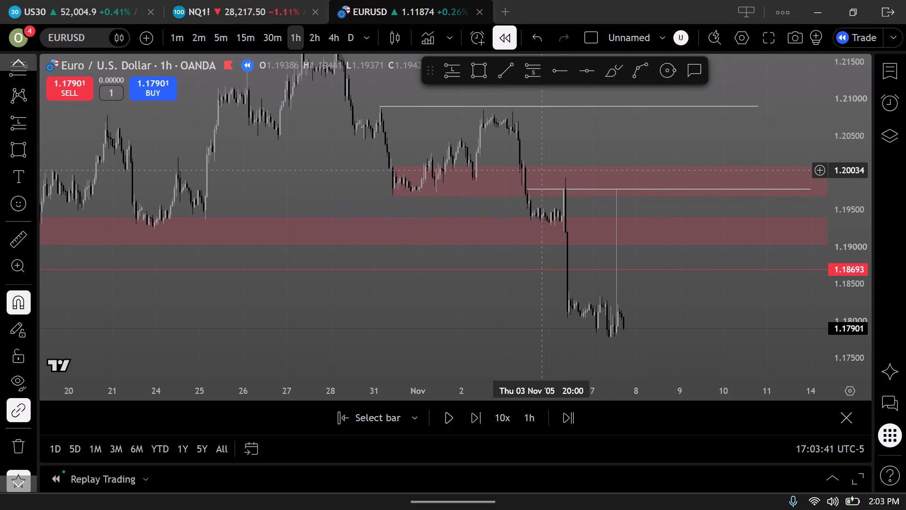
Place a short position at the top of the 7 Nov '05 wick with entry 1.19775, stop 1.20206 and target 1.18983.
click(534, 71)
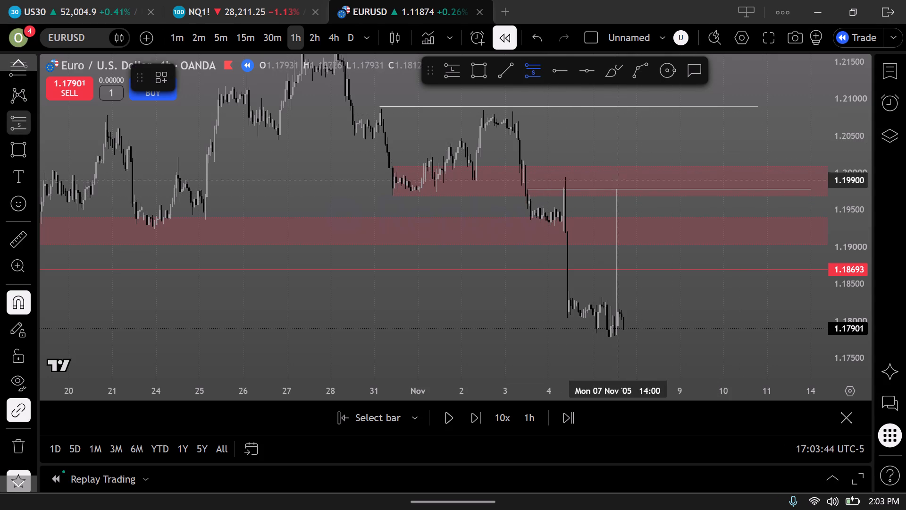
click(616, 191)
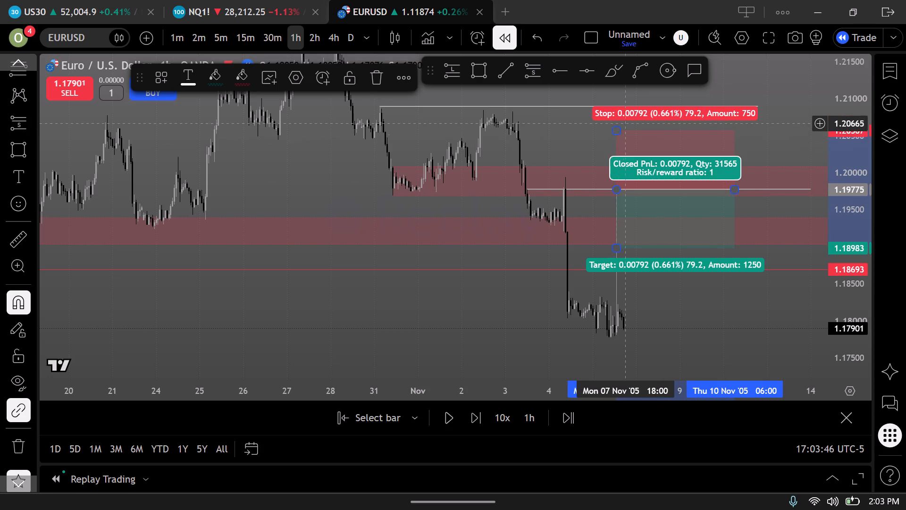
click(616, 130)
drag(616, 130, 629, 158)
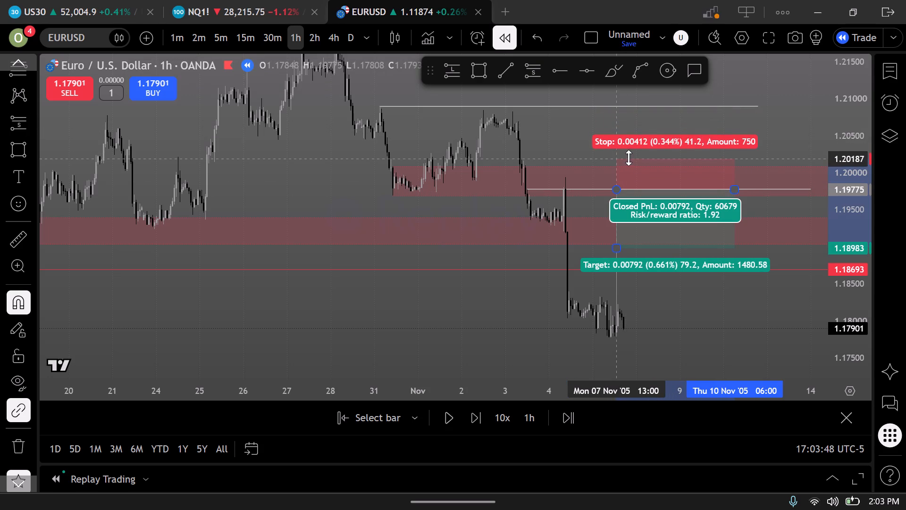
drag(629, 158, 627, 157)
click(559, 129)
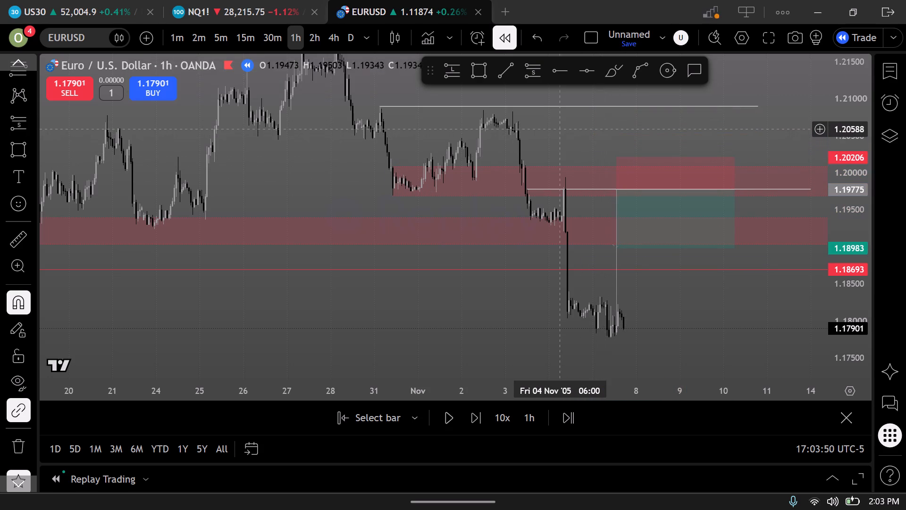
scroll(606, 223, down, 1)
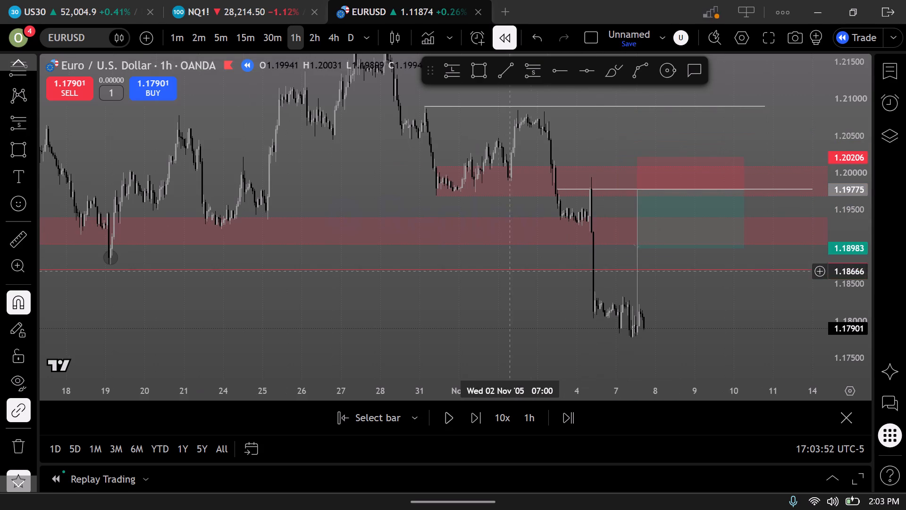
Switch the EURUSD replay chart from the 1-hour to the daily timeframe.
drag(470, 304, 474, 269)
click(352, 36)
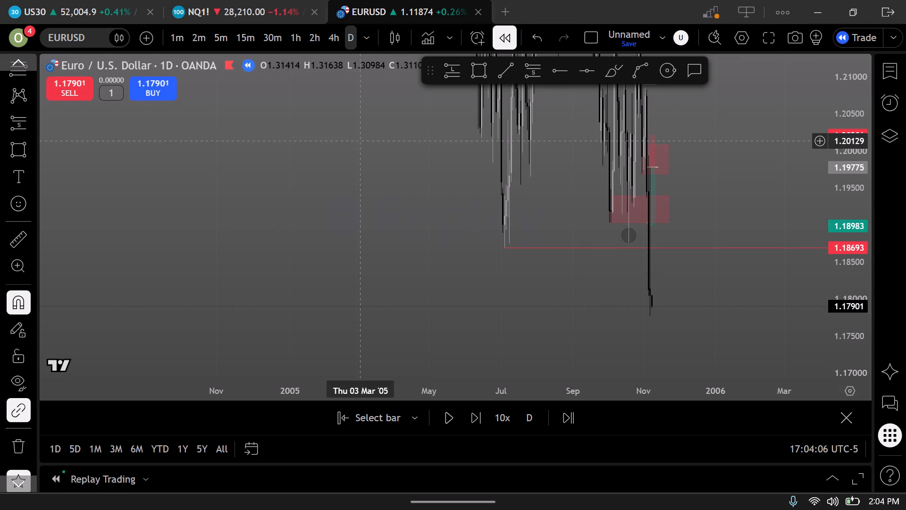
Delete the circle marking the mid-October '05 wick low, just above the 1.18693 level.
scroll(614, 208, up, 6)
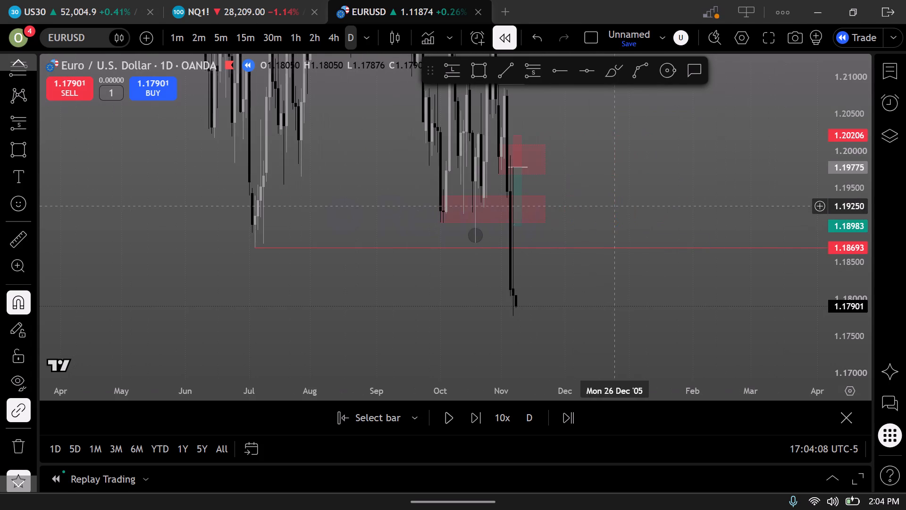
scroll(565, 197, up, 5)
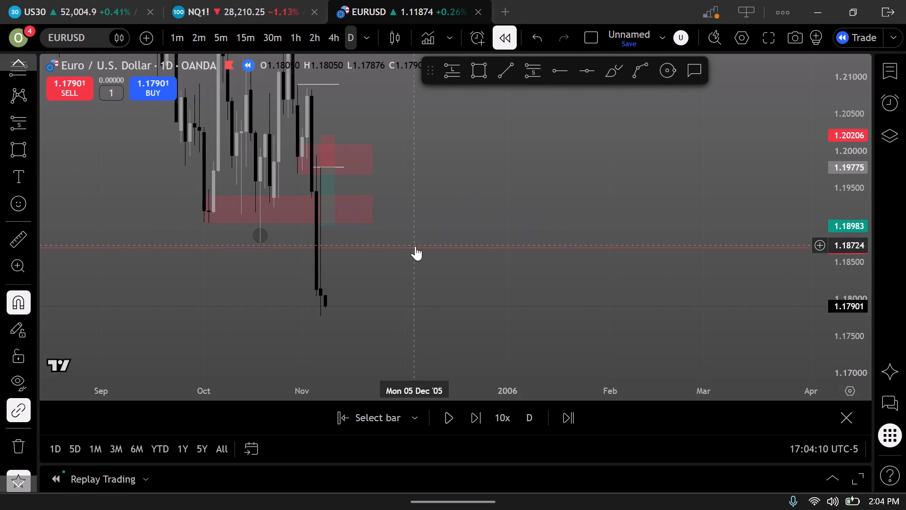
drag(449, 175, 579, 147)
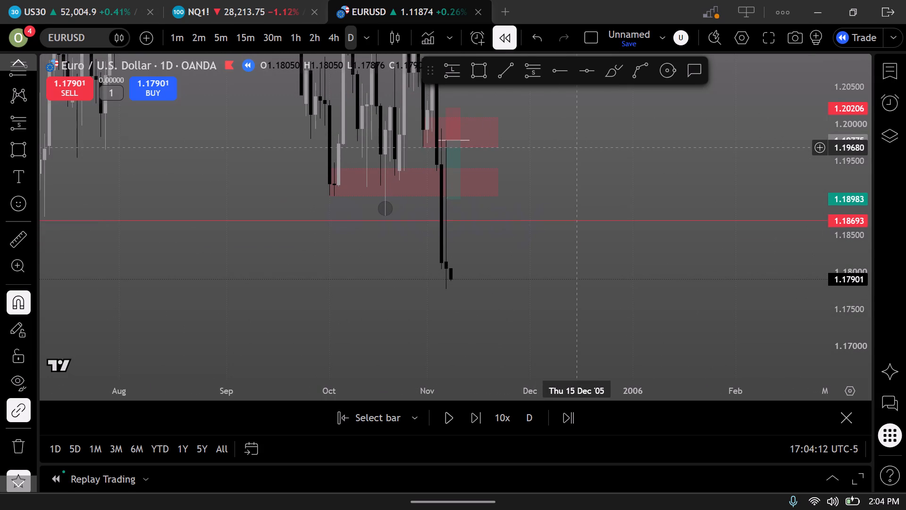
click(394, 209)
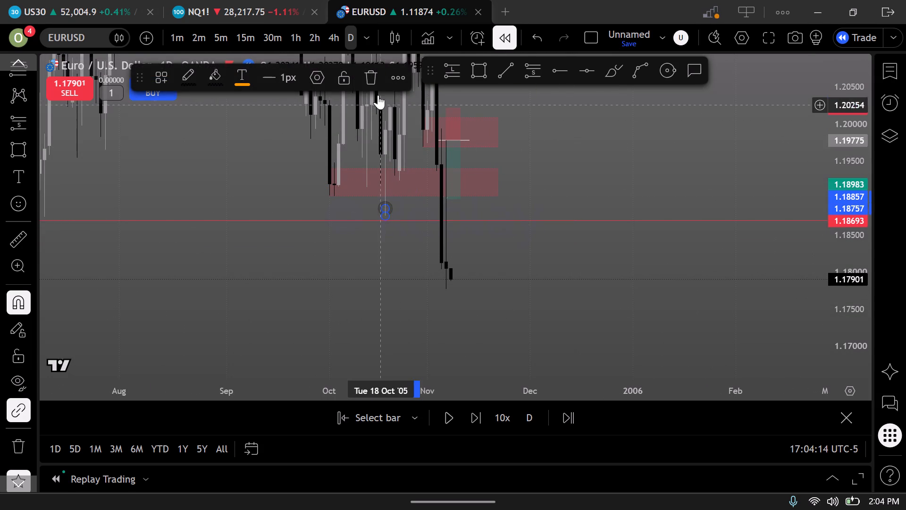
click(370, 77)
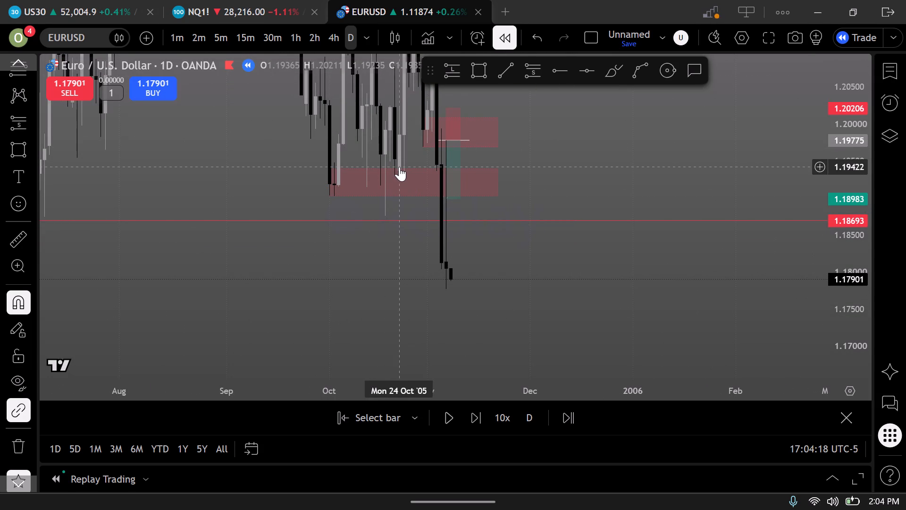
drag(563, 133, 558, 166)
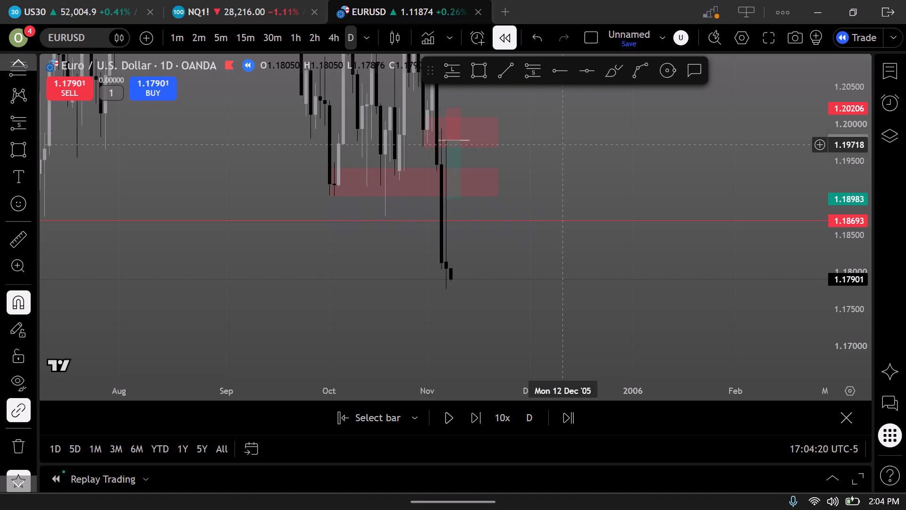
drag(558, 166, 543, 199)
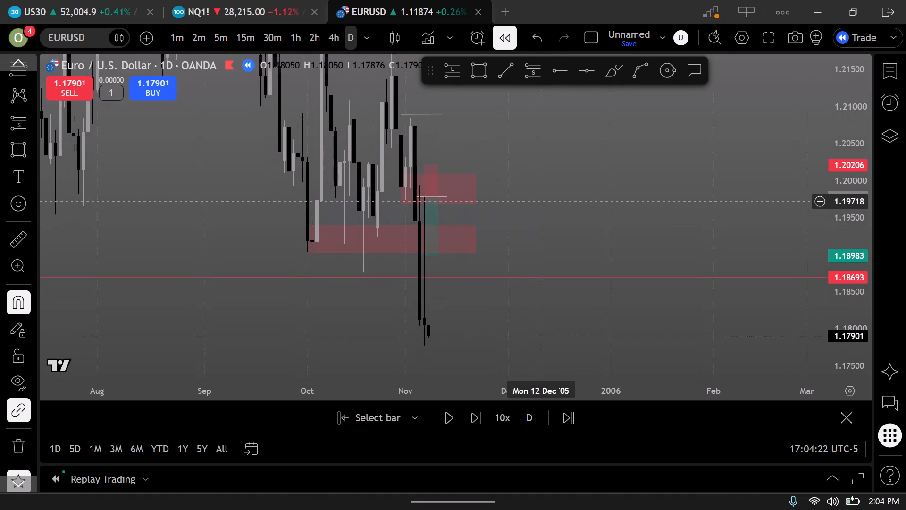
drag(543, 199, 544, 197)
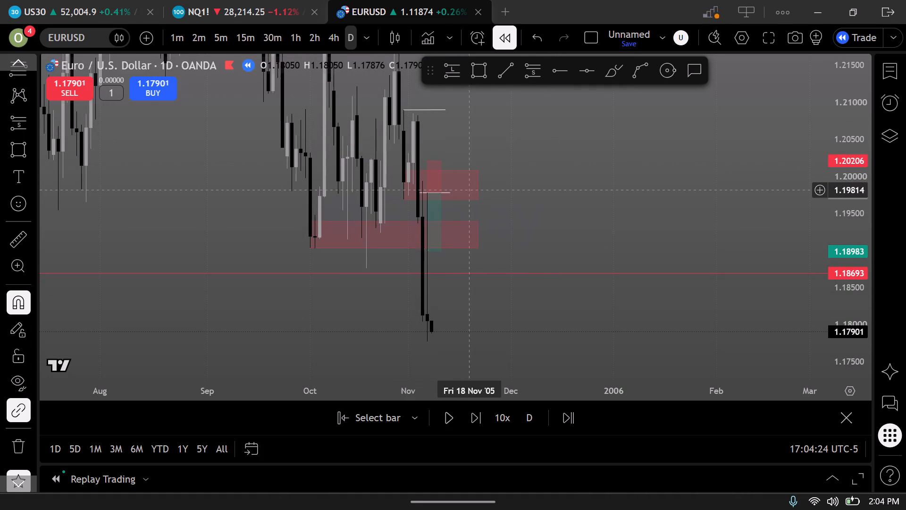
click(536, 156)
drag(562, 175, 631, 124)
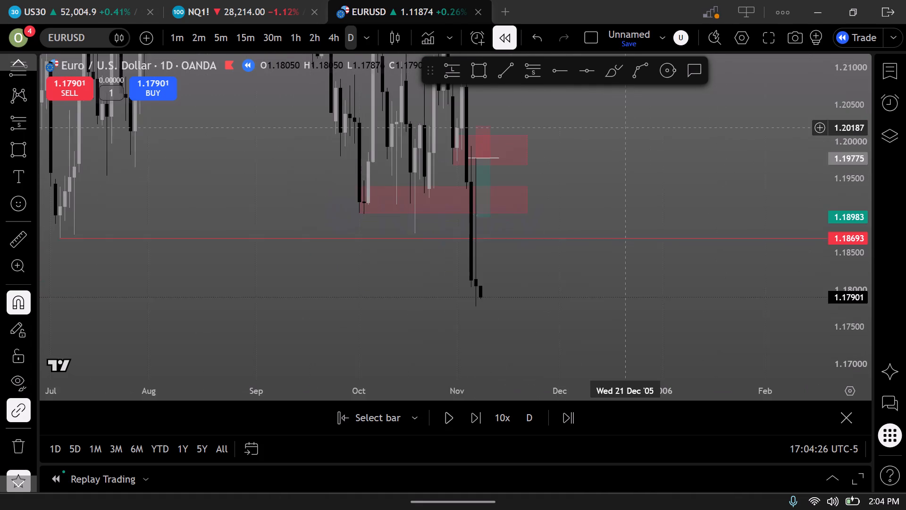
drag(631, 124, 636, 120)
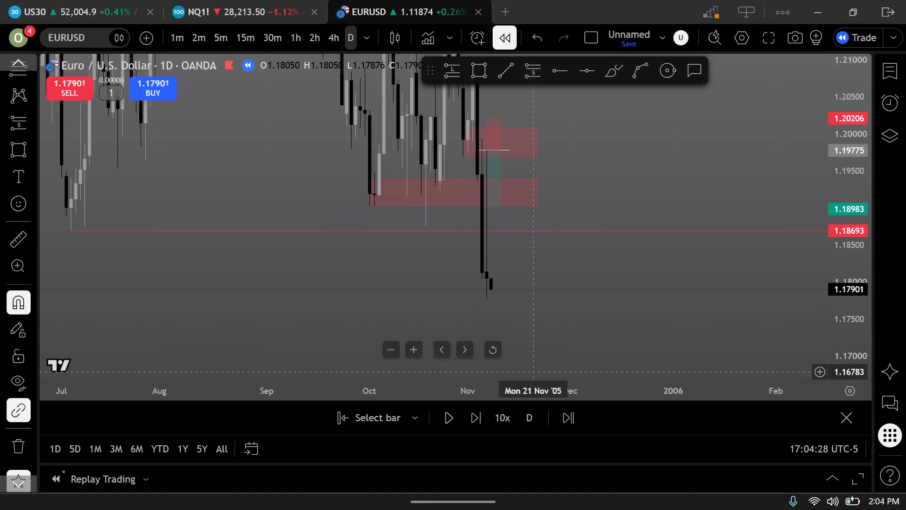
Place a horizontal line at 1.14080 on the 7 Nov '03 low of the daily chart.
click(495, 351)
scroll(619, 163, down, 2)
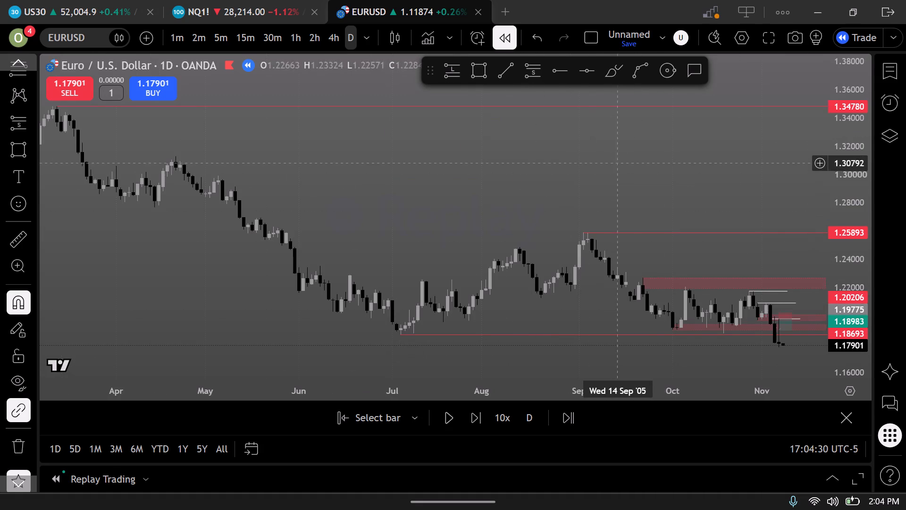
scroll(619, 163, down, 8)
drag(635, 193, 616, 149)
scroll(529, 205, down, 5)
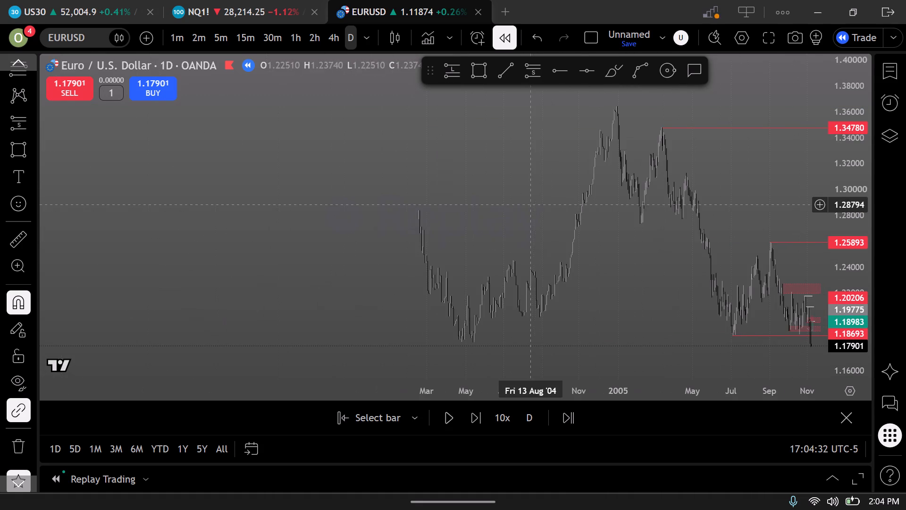
scroll(579, 265, up, 3)
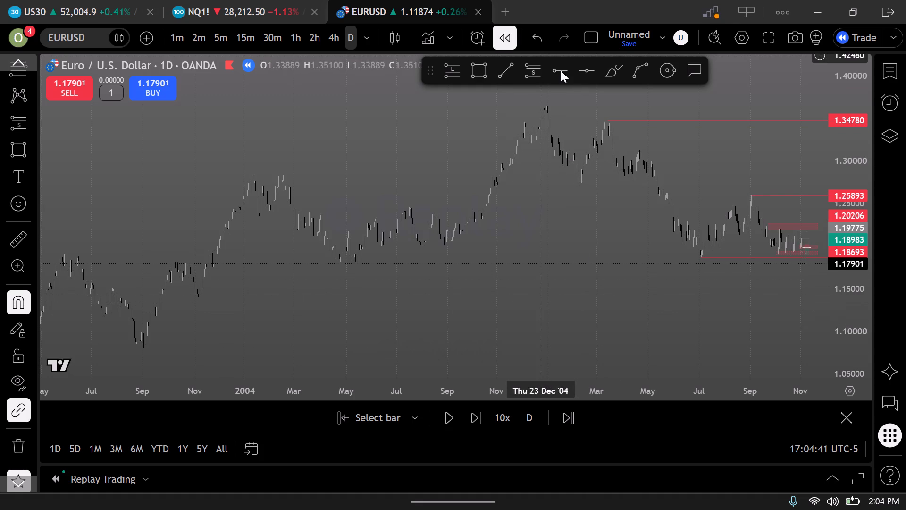
click(588, 69)
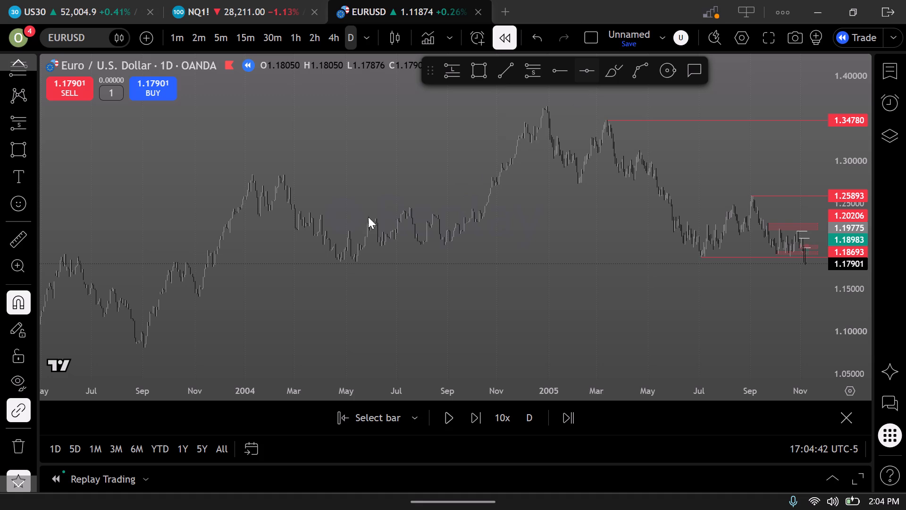
click(200, 319)
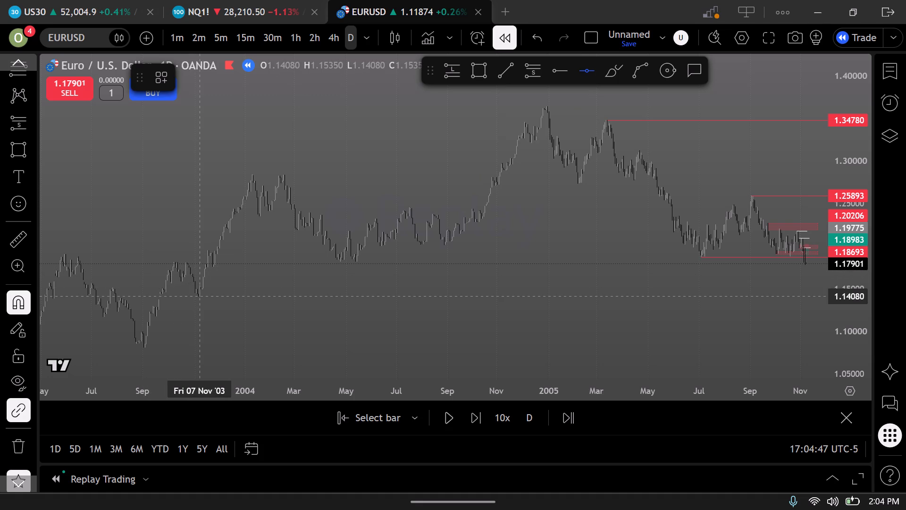
double_click(200, 319)
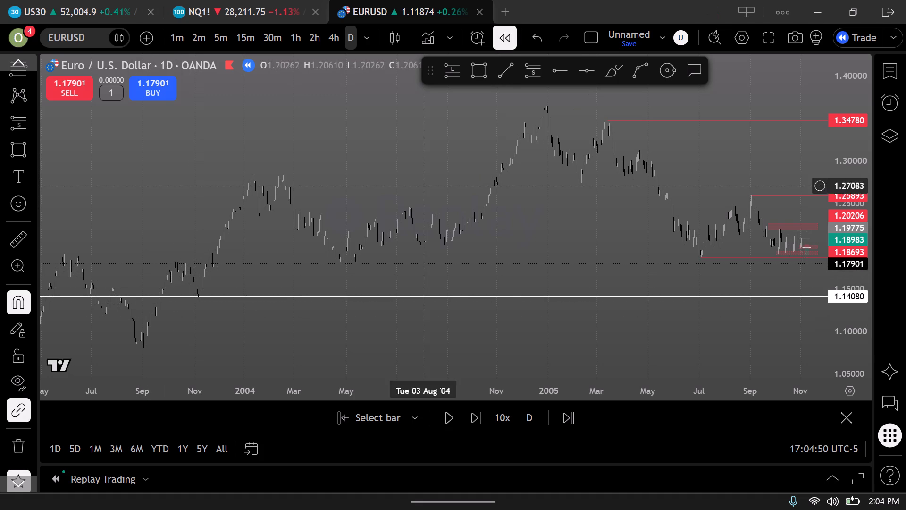
Place a second horizontal line at 1.08090 on the 2 Sep '03 low.
click(582, 72)
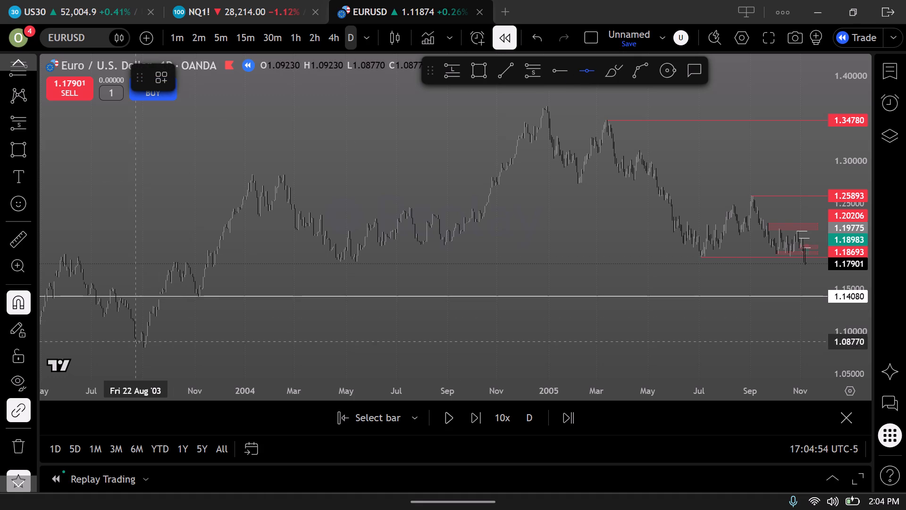
click(143, 372)
Examine the daily price swings from 2003 through early 2005 against the two new horizontal lines.
drag(183, 325, 220, 331)
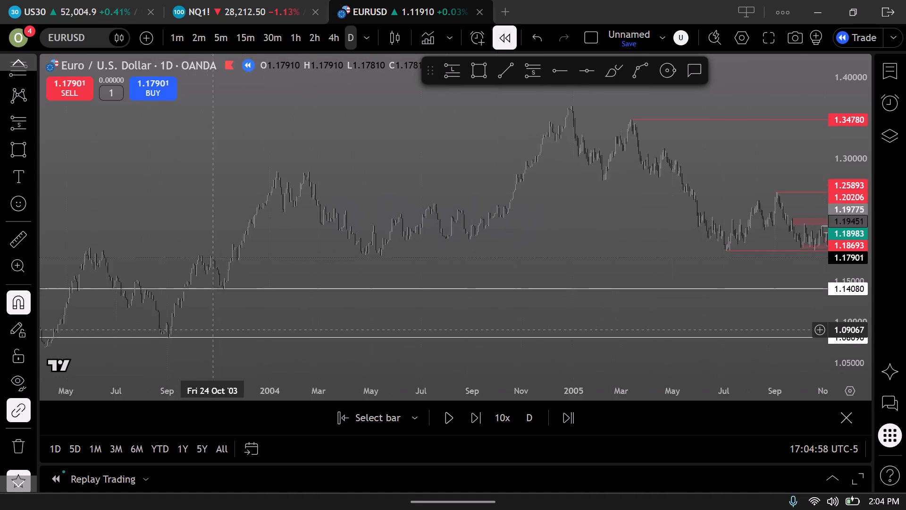
drag(220, 331, 458, 317)
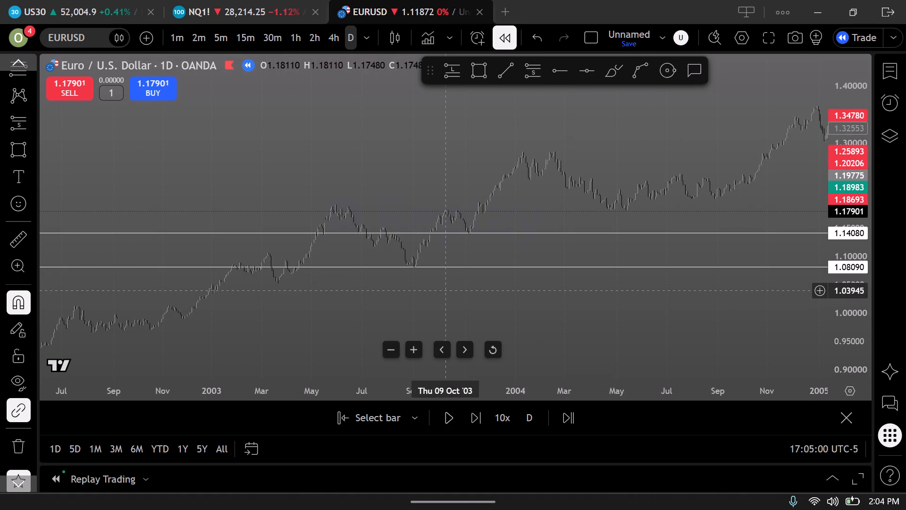
scroll(457, 274, up, 6)
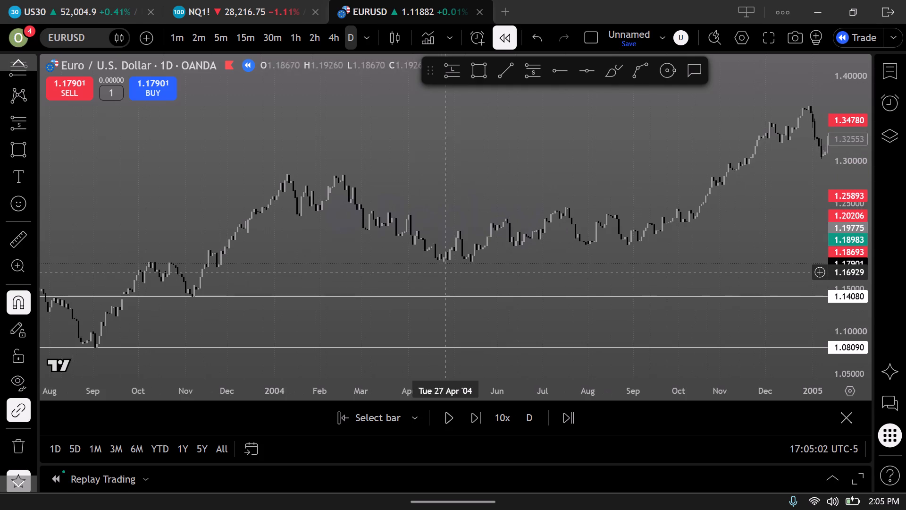
drag(395, 279, 443, 283)
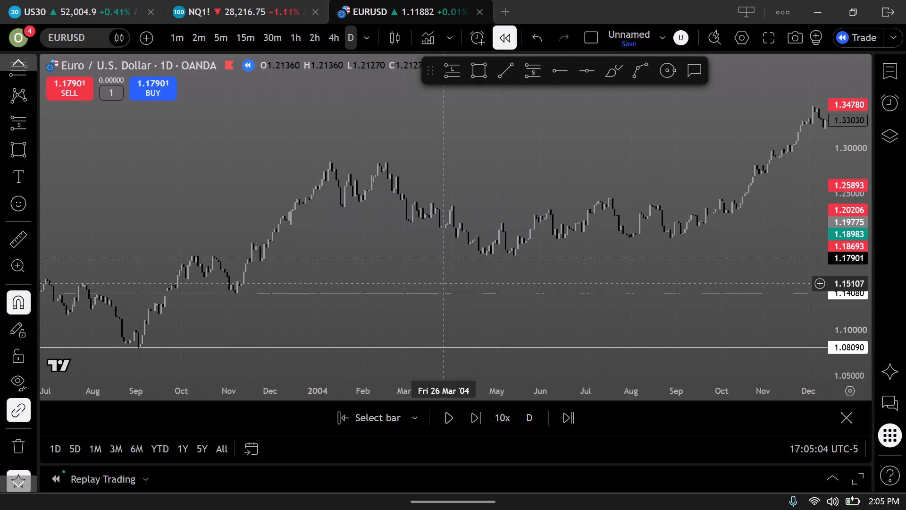
scroll(444, 283, up, 2)
scroll(368, 257, up, 5)
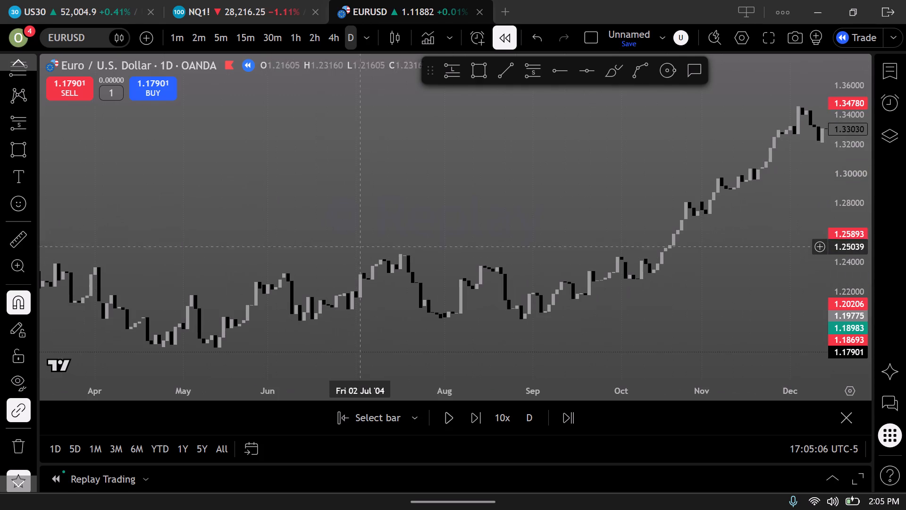
drag(298, 229, 527, 178)
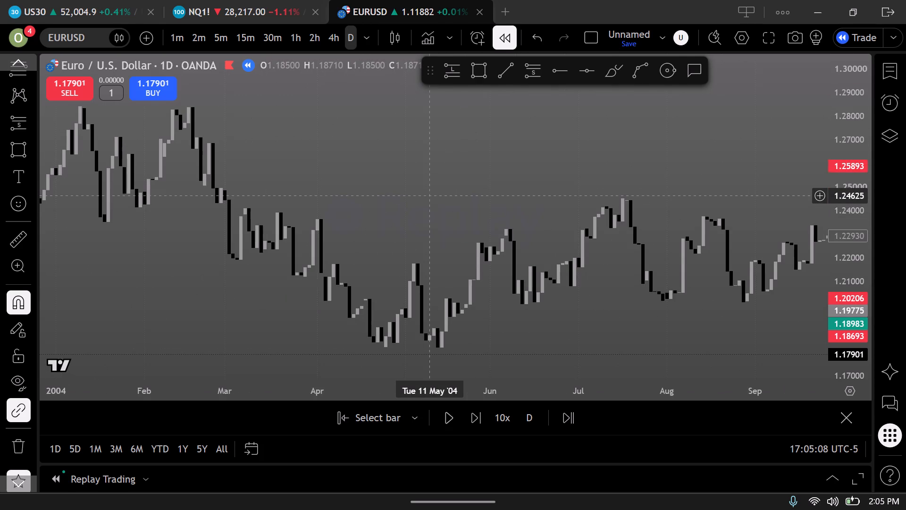
scroll(428, 196, up, 4)
scroll(428, 196, down, 7)
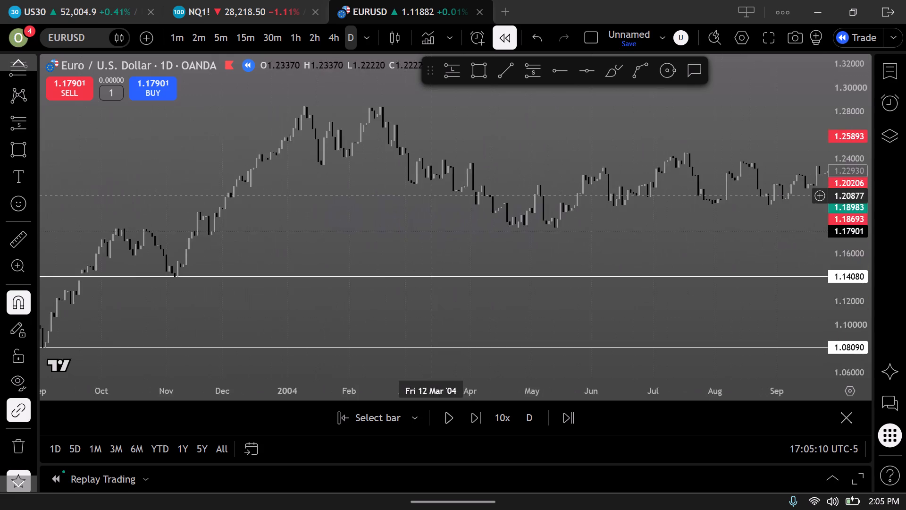
scroll(430, 195, up, 4)
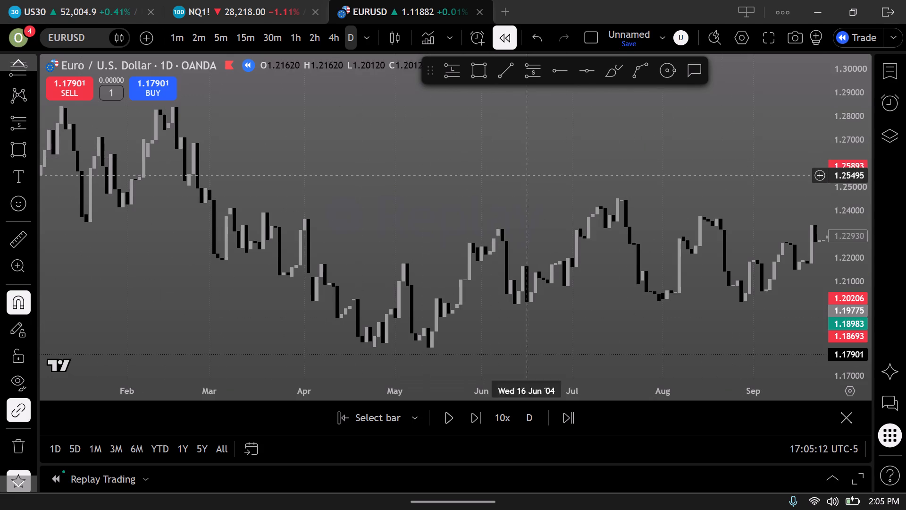
drag(697, 171, 158, 170)
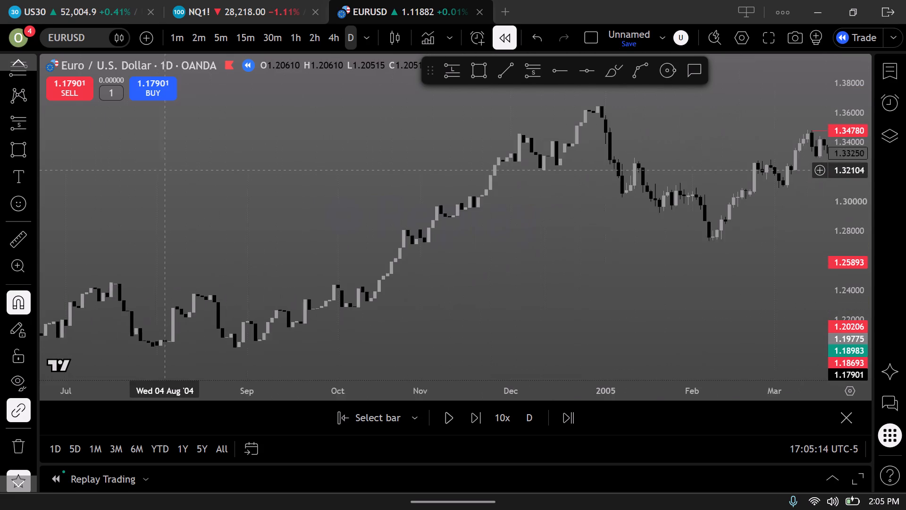
drag(158, 170, 155, 171)
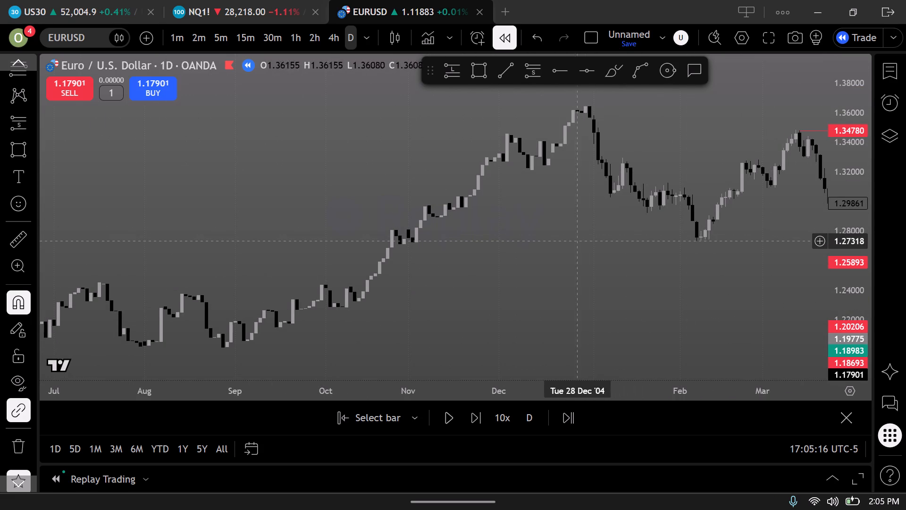
drag(344, 205, 747, 190)
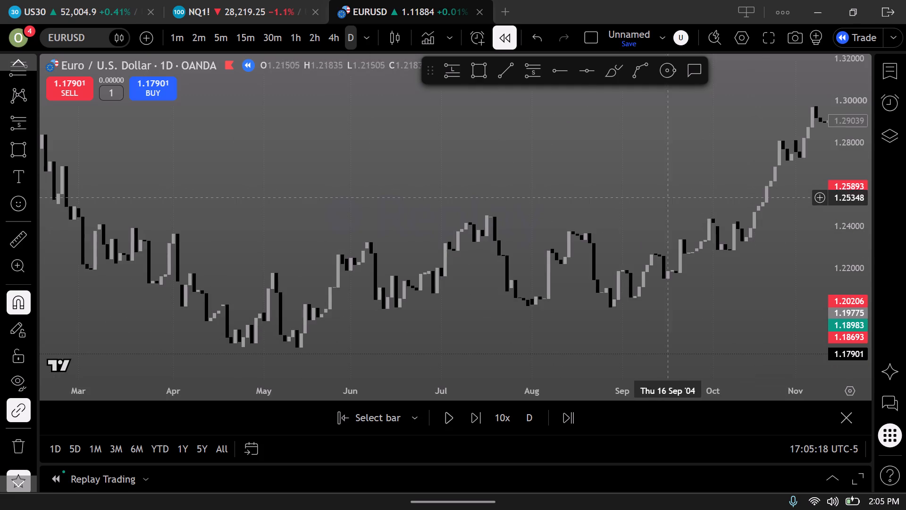
scroll(613, 200, down, 2)
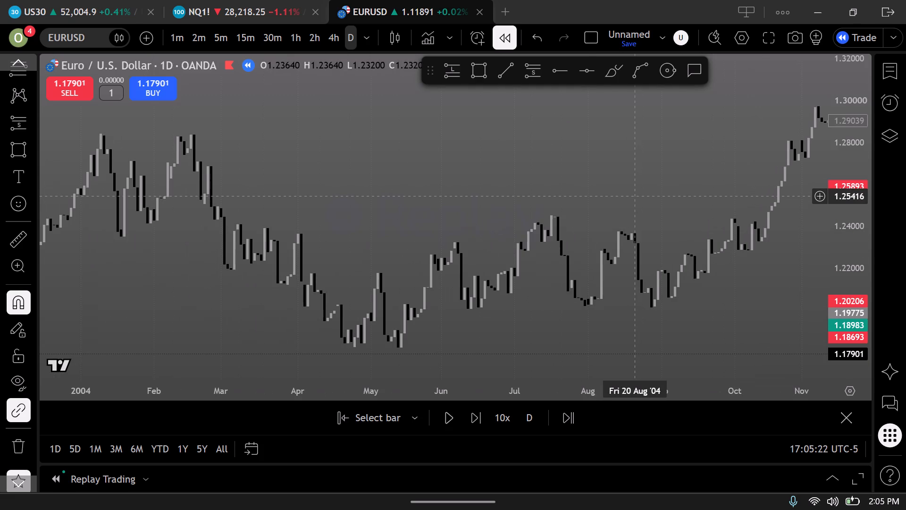
scroll(633, 184, down, 5)
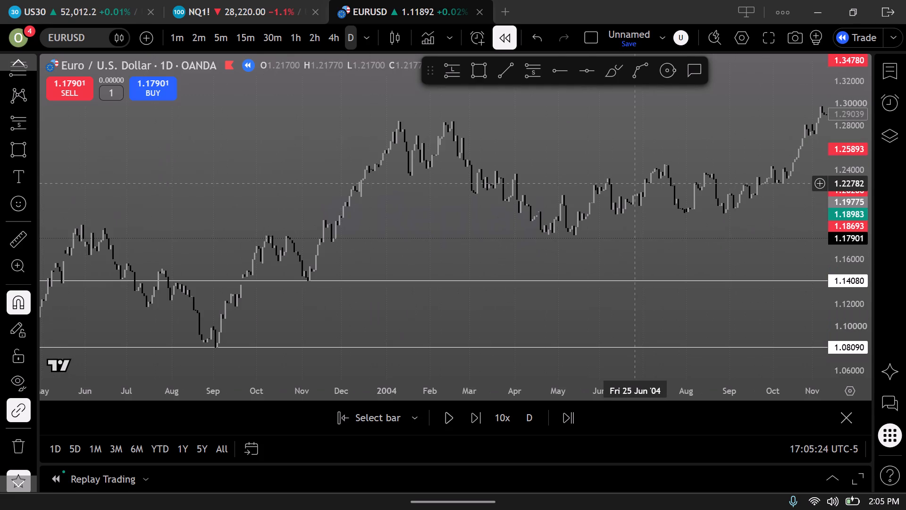
Return to the November '05 replay bar and view current price with the 1.14080 and 1.08090 levels below it.
drag(690, 260, 470, 164)
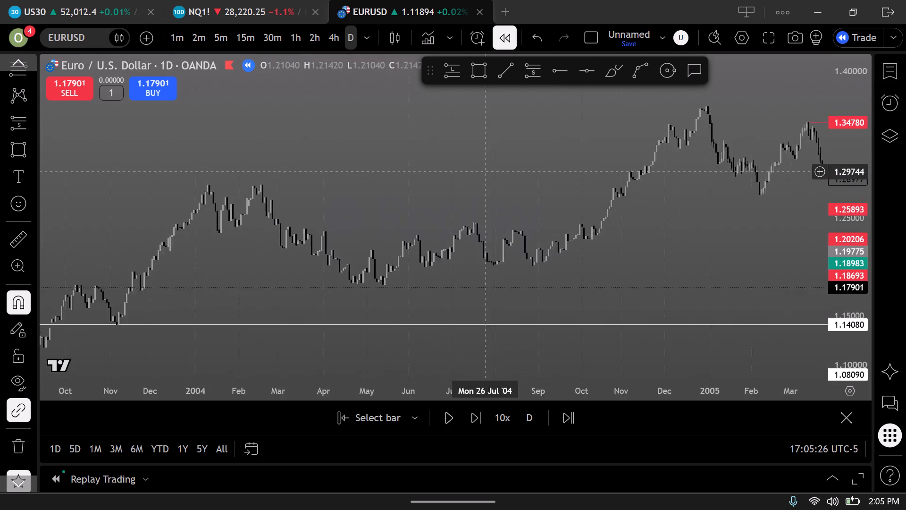
drag(470, 164, 299, 105)
drag(611, 265, 270, 160)
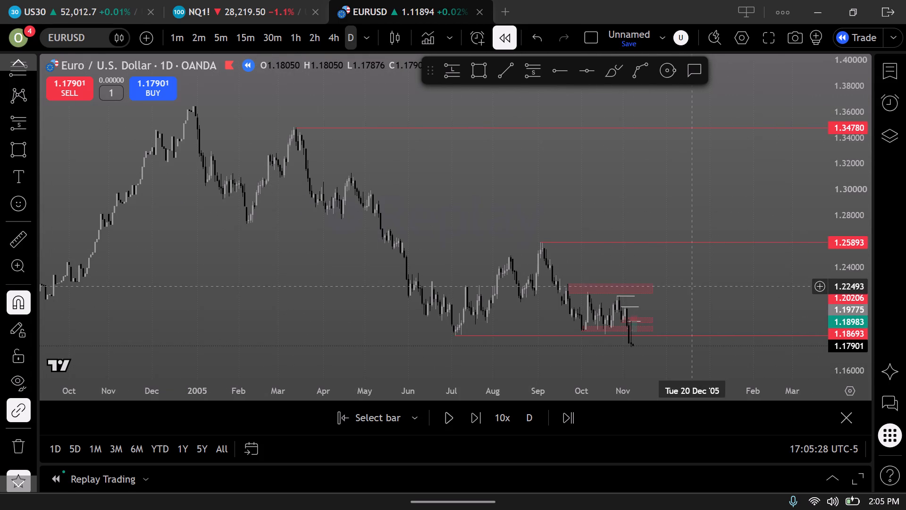
drag(699, 289, 681, 229)
scroll(858, 239, down, 2)
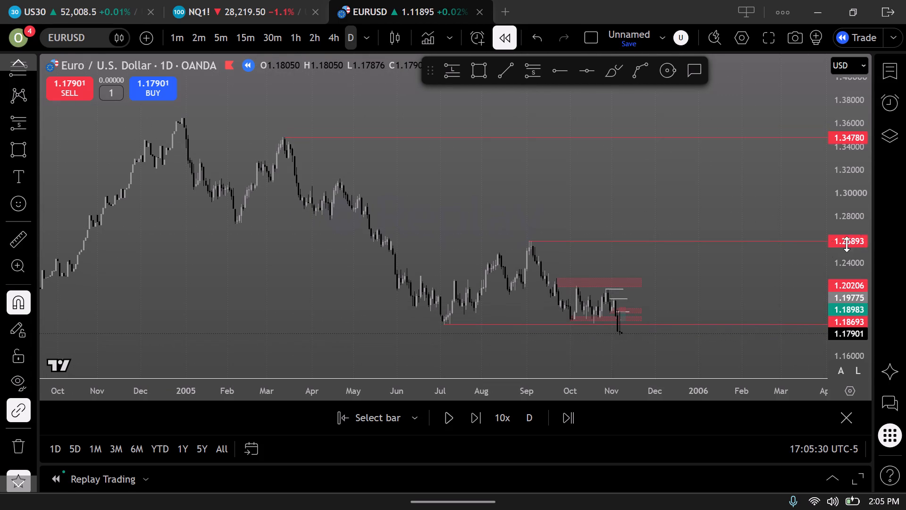
drag(771, 267, 781, 163)
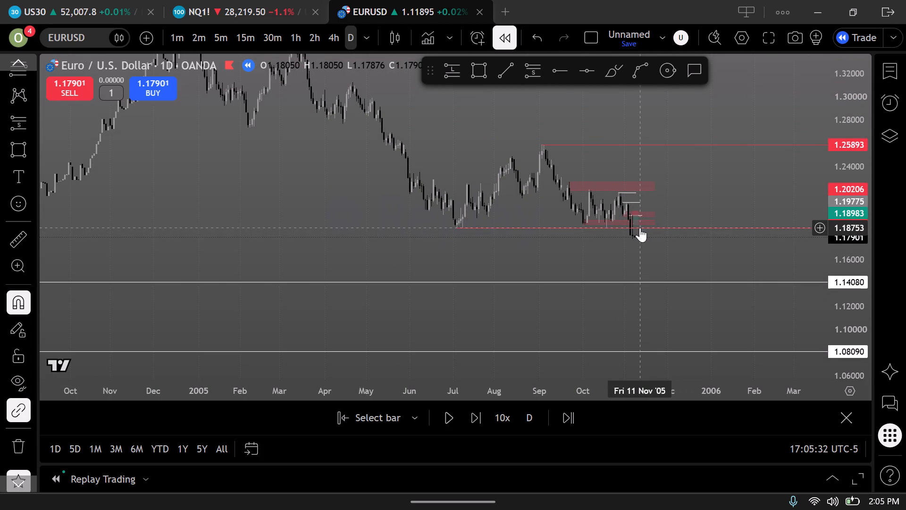
Extend the short position's target on the daily chart to 1.14125, just above the 1.14080 line.
drag(634, 225, 627, 248)
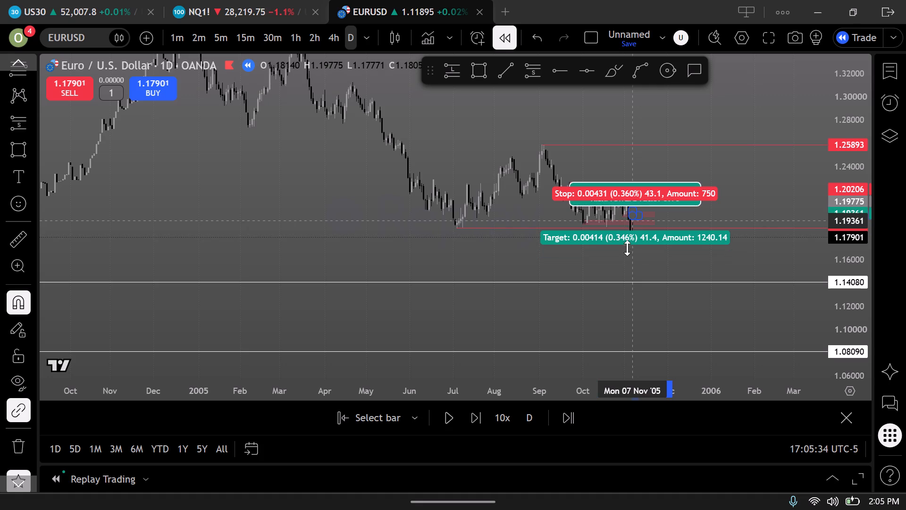
drag(627, 248, 638, 280)
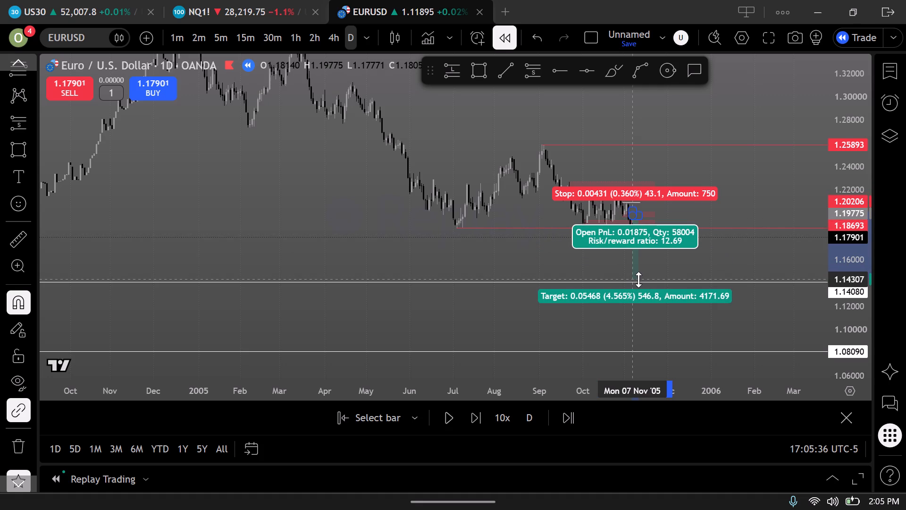
drag(638, 280, 639, 281)
click(745, 187)
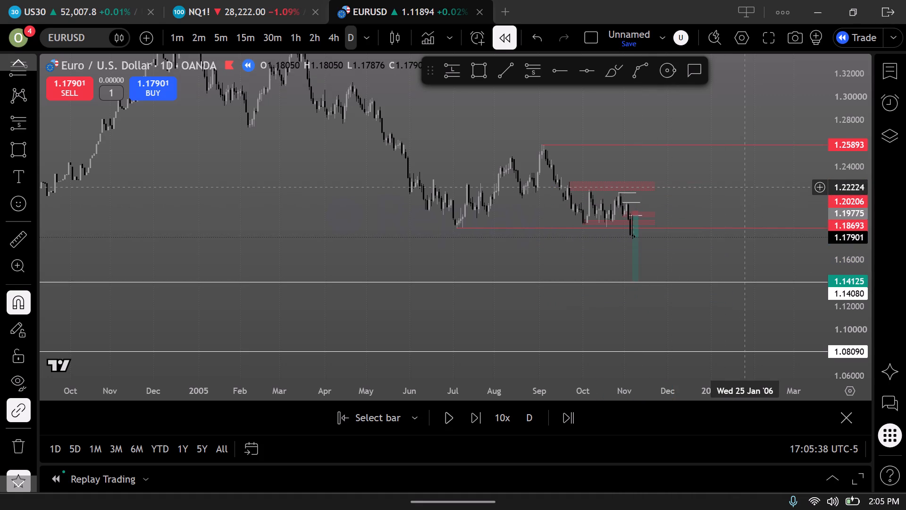
Switch to the 1-hour chart and tighten the short position's stop to 1.20037, keeping the 1.19775 entry.
scroll(741, 190, up, 8)
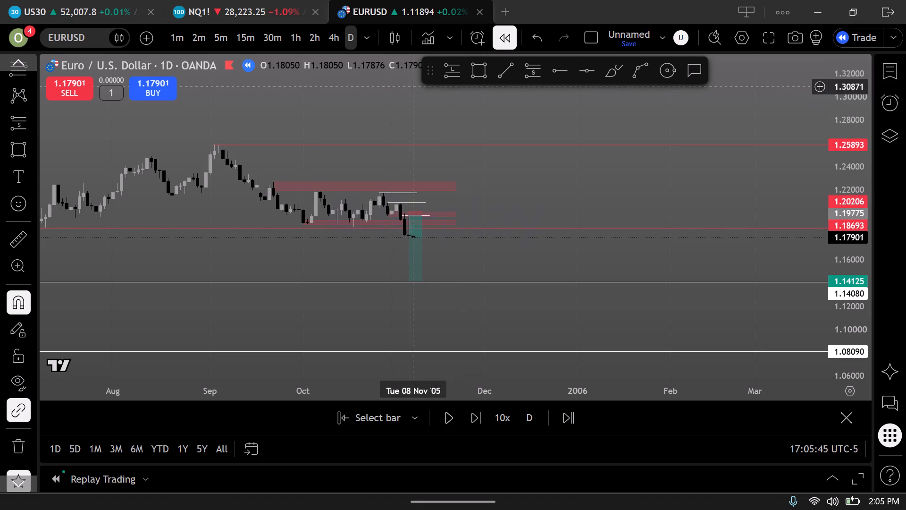
click(490, 350)
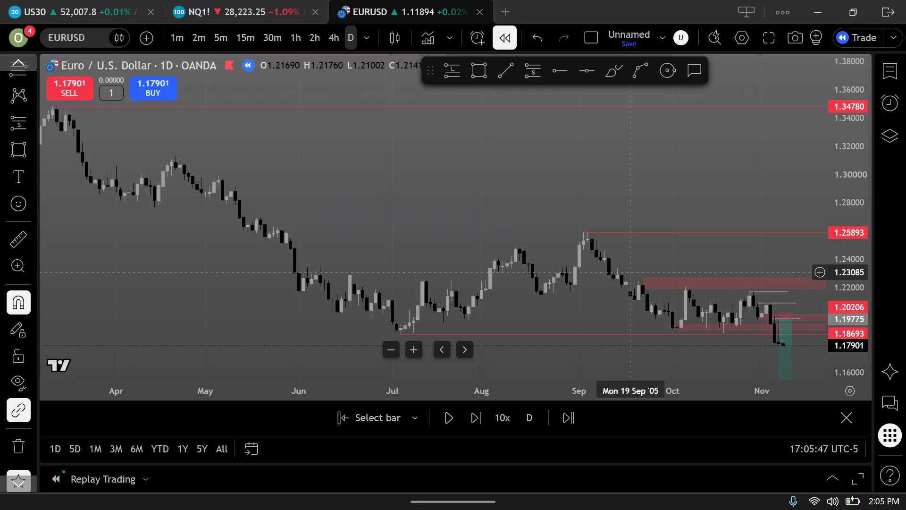
scroll(655, 257, up, 10)
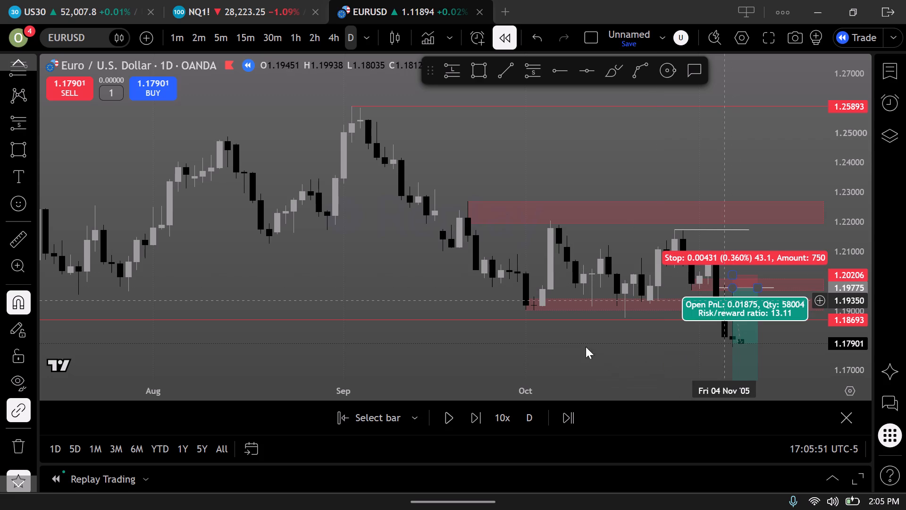
click(523, 358)
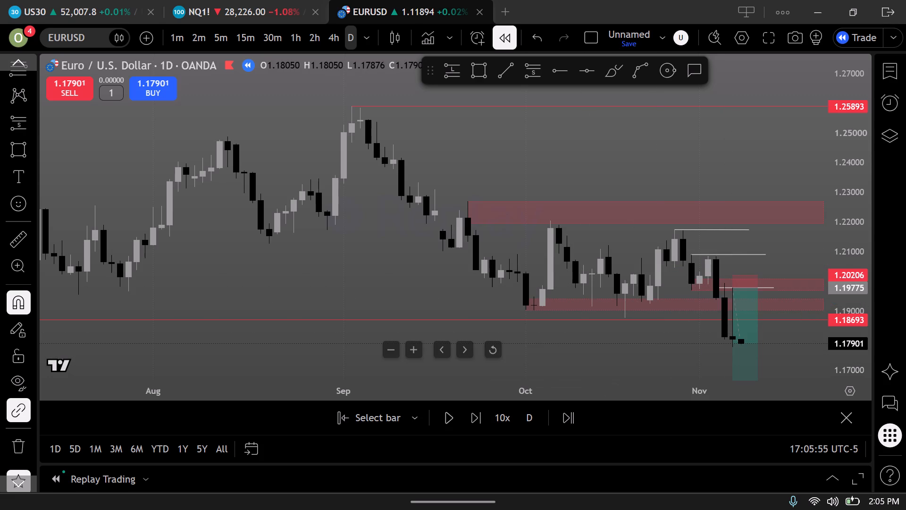
click(293, 37)
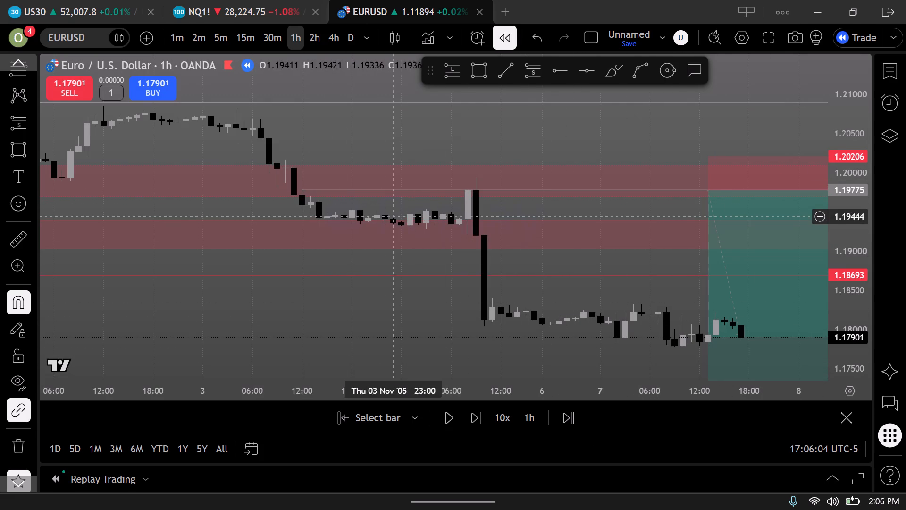
scroll(456, 190, down, 4)
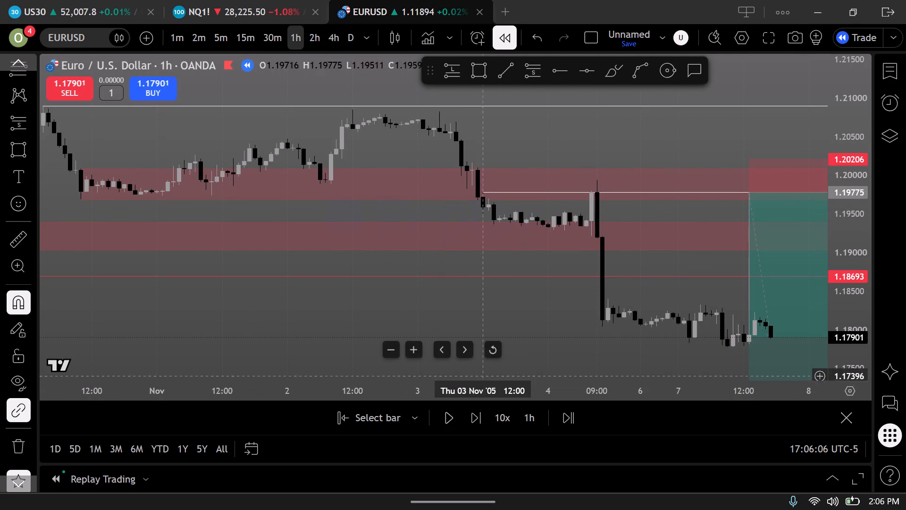
click(493, 354)
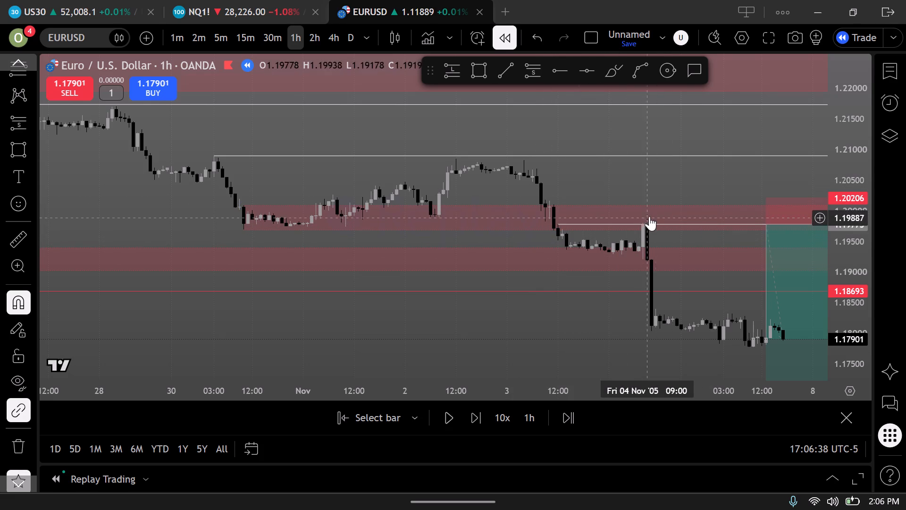
drag(767, 201, 773, 208)
click(770, 181)
Shorten the short position so that it ends at 14:00 on Tue 8 Nov '05.
drag(778, 177, 554, 185)
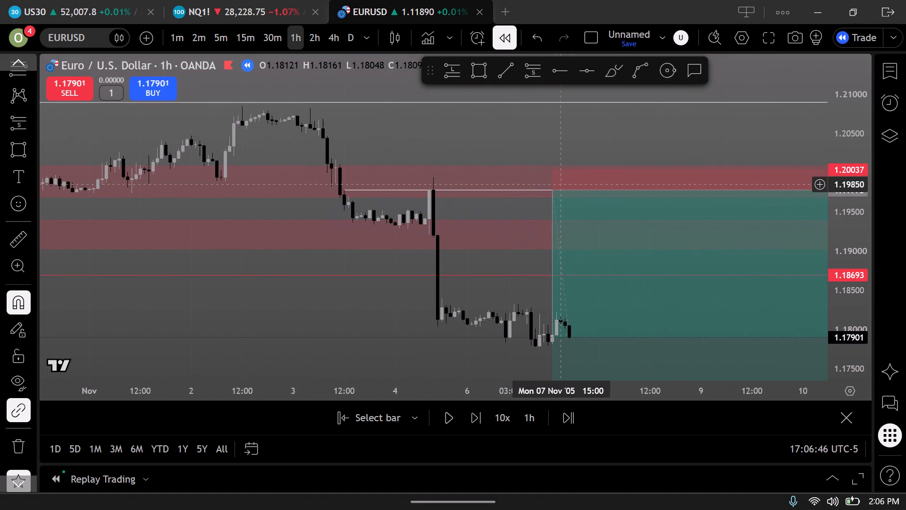
drag(554, 185, 554, 185)
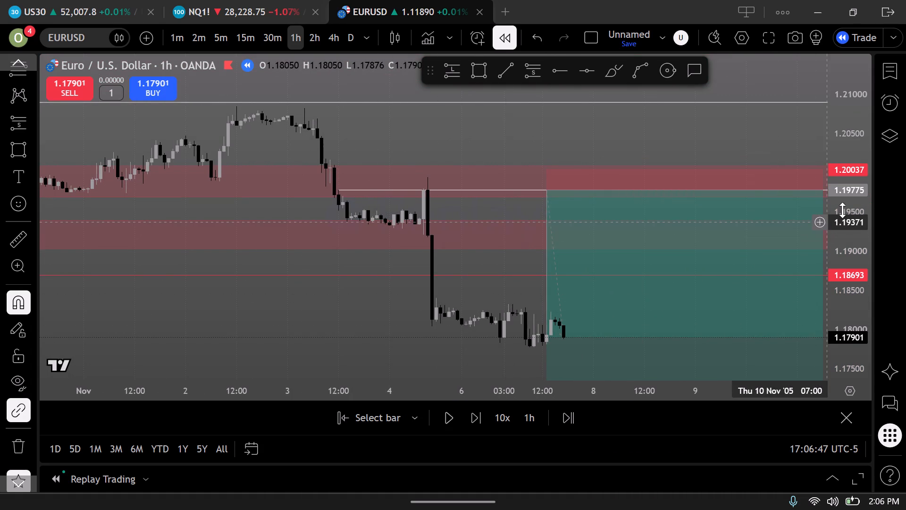
scroll(844, 208, down, 4)
drag(386, 306, 380, 239)
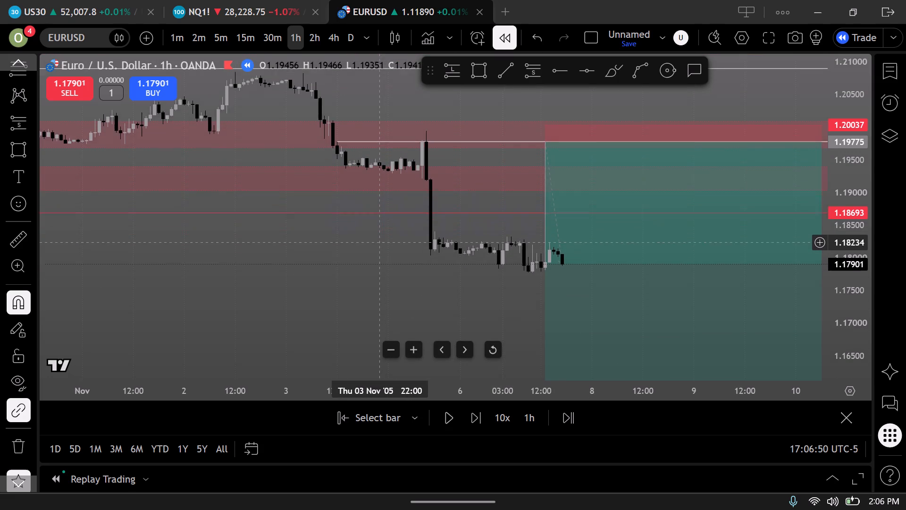
drag(380, 239, 319, 238)
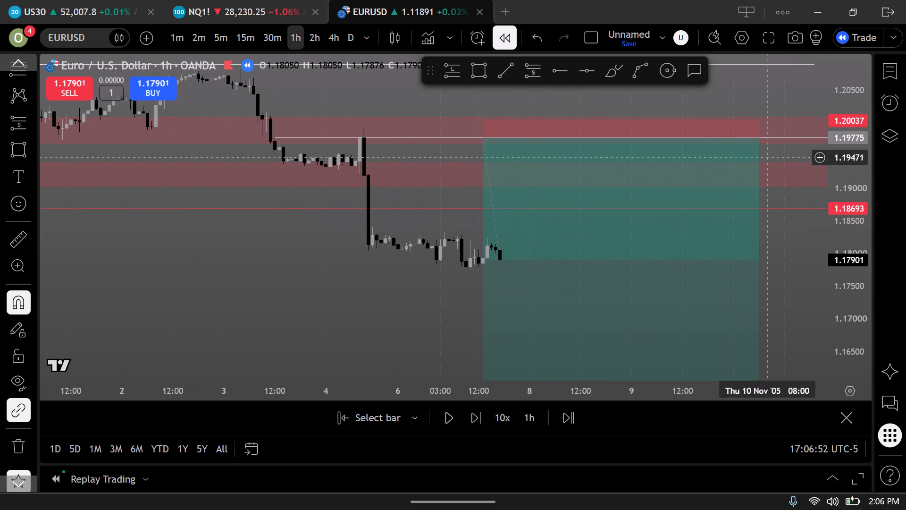
drag(760, 139, 639, 140)
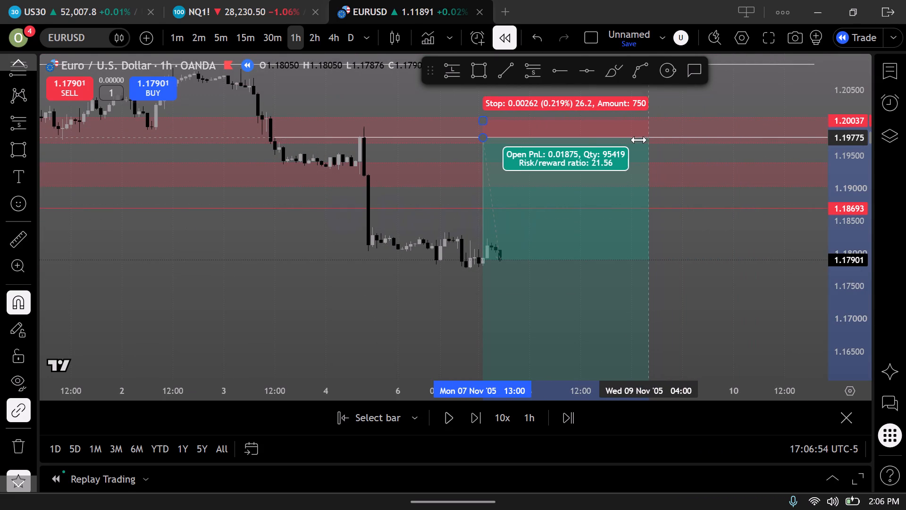
drag(639, 140, 587, 135)
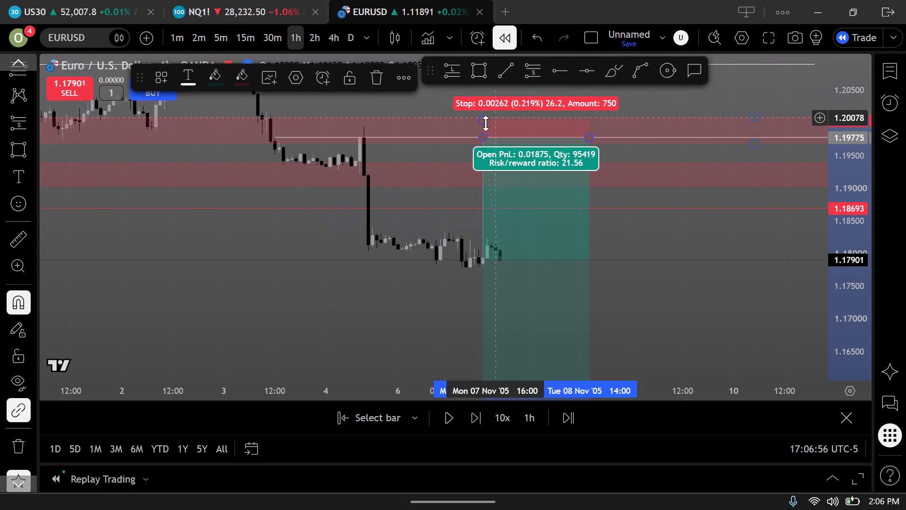
click(694, 310)
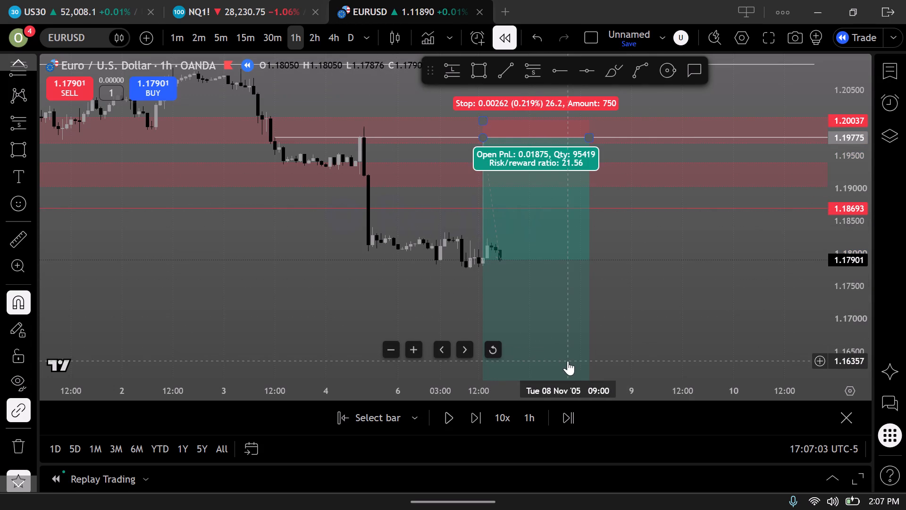
Play the 1-hour replay in short bursts into 8 Nov '05, with the short position's full target range in view.
drag(650, 328, 654, 237)
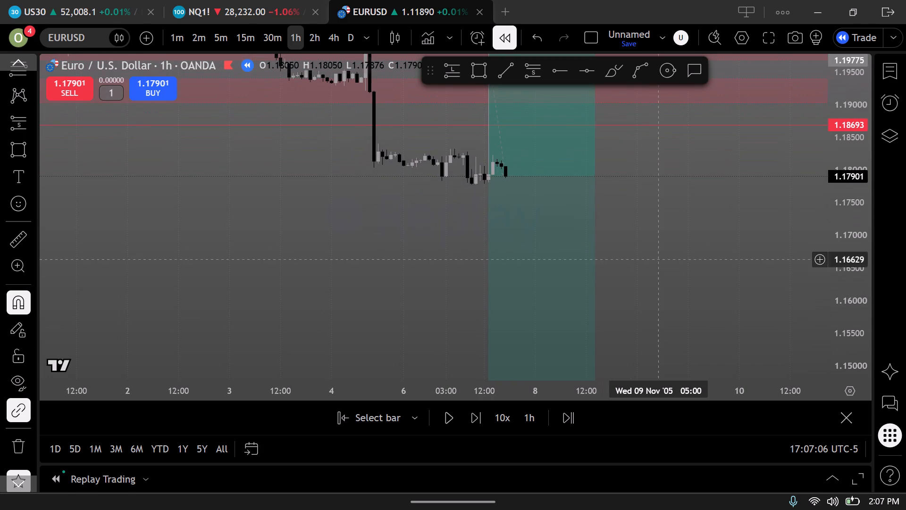
scroll(669, 280, down, 6)
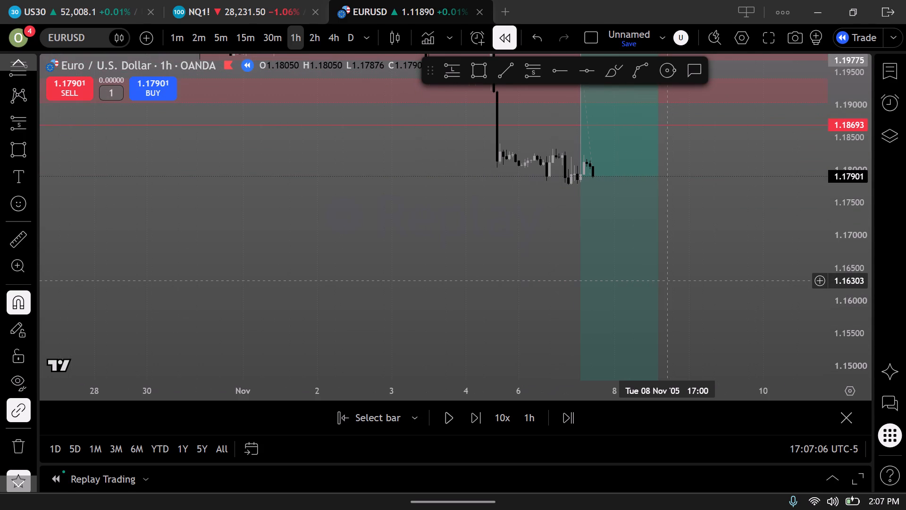
scroll(856, 242, down, 8)
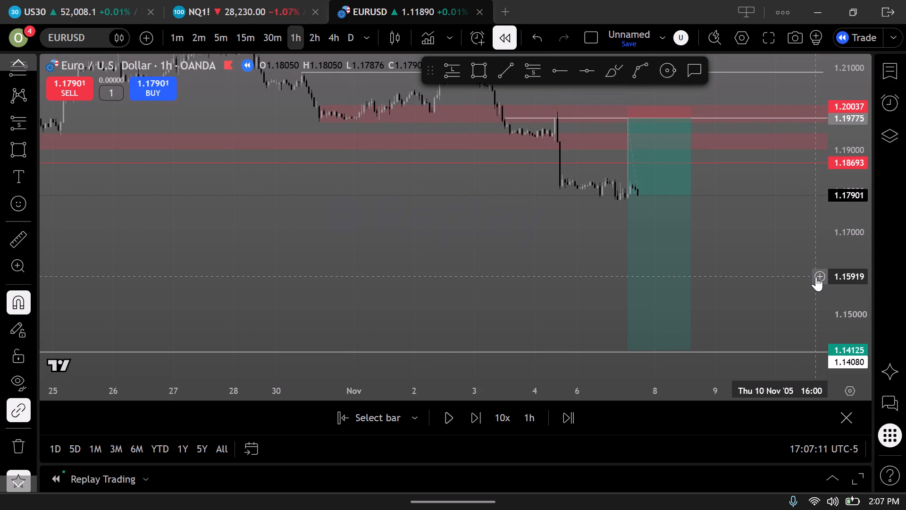
drag(793, 272, 726, 271)
drag(744, 271, 742, 270)
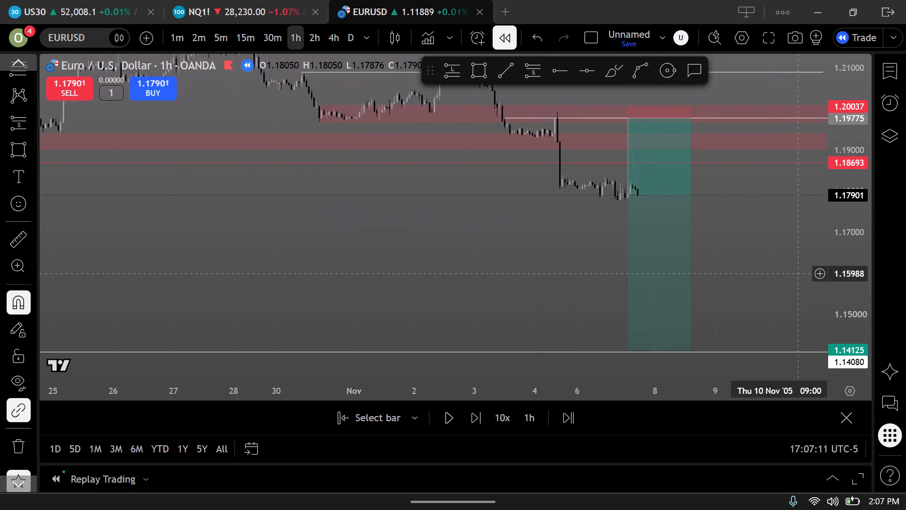
drag(742, 270, 675, 271)
drag(736, 252, 665, 261)
scroll(672, 270, up, 2)
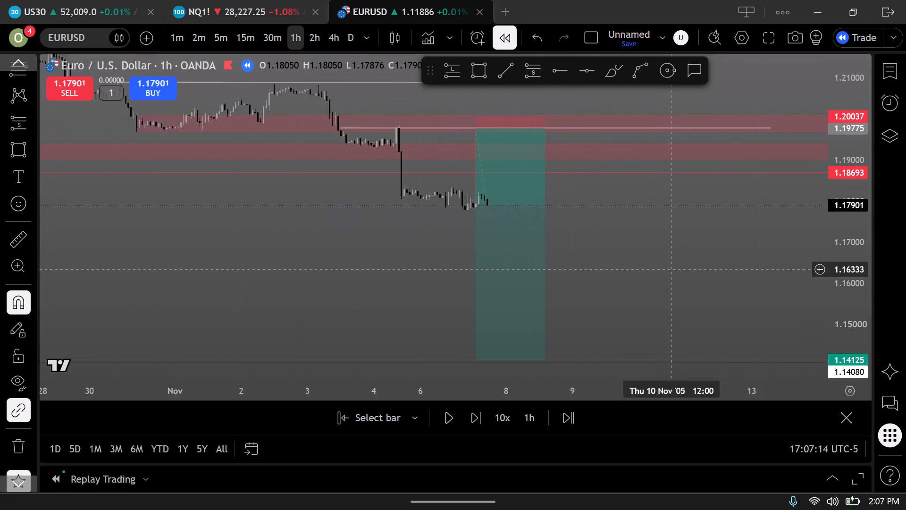
scroll(672, 270, up, 1)
click(446, 422)
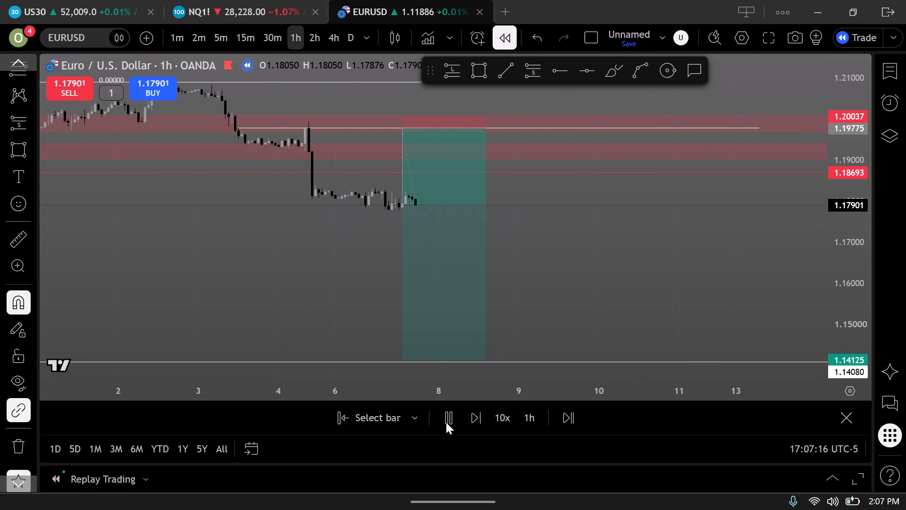
click(446, 422)
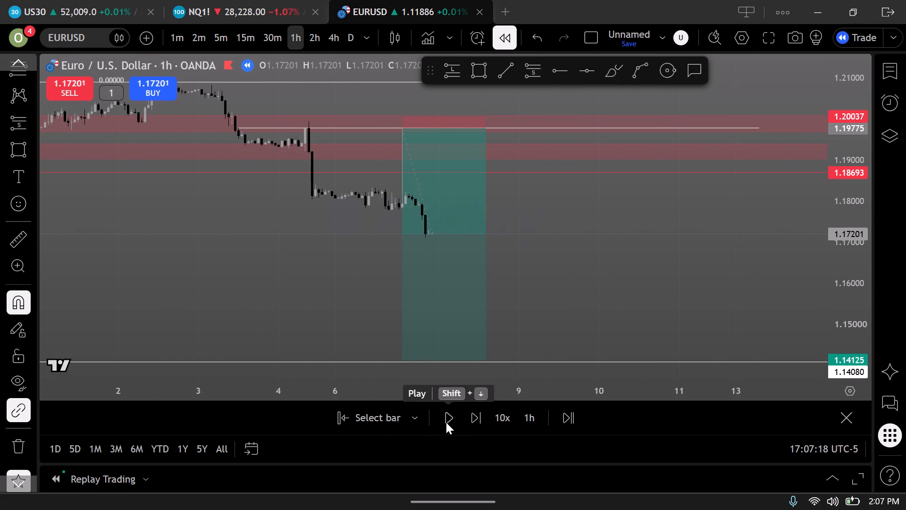
click(446, 422)
click(446, 422)
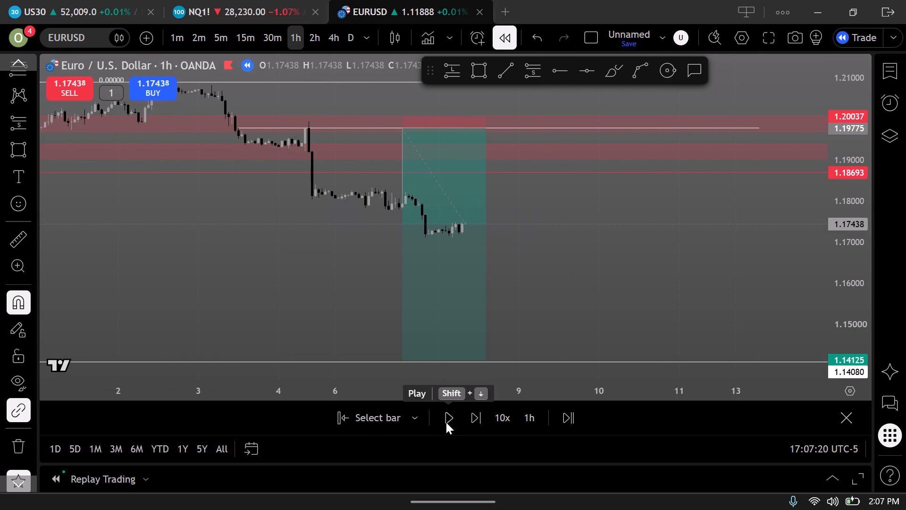
Advance the 1-hour replay bar by bar from 8 Nov into the second half of 9 Nov '05.
double_click(476, 421)
click(476, 421)
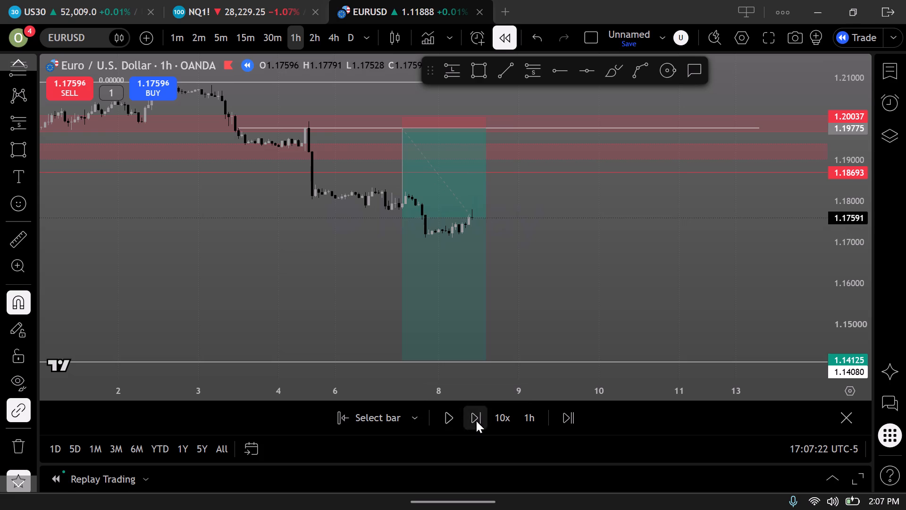
triple_click(476, 421)
triple_click(476, 421)
triple_click(476, 421)
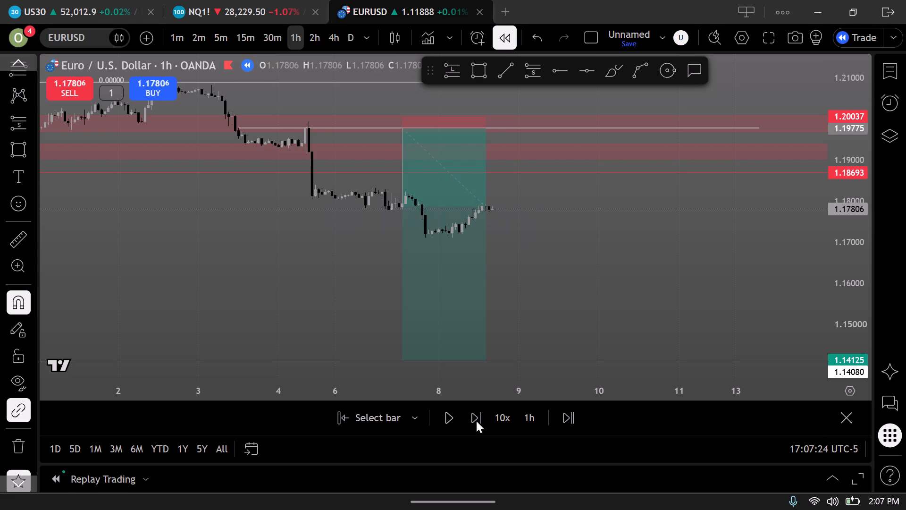
triple_click(476, 421)
click(476, 421)
triple_click(476, 421)
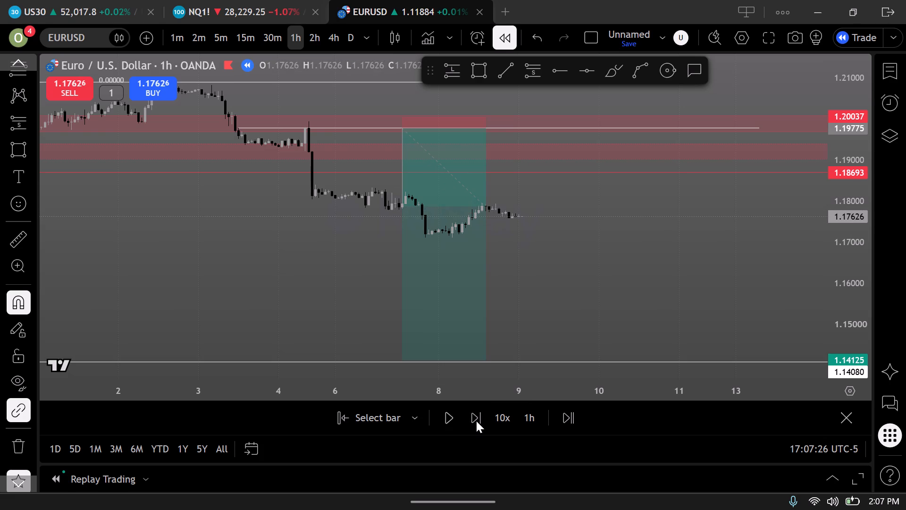
triple_click(476, 421)
triple_click(476, 421)
triple_click(476, 421)
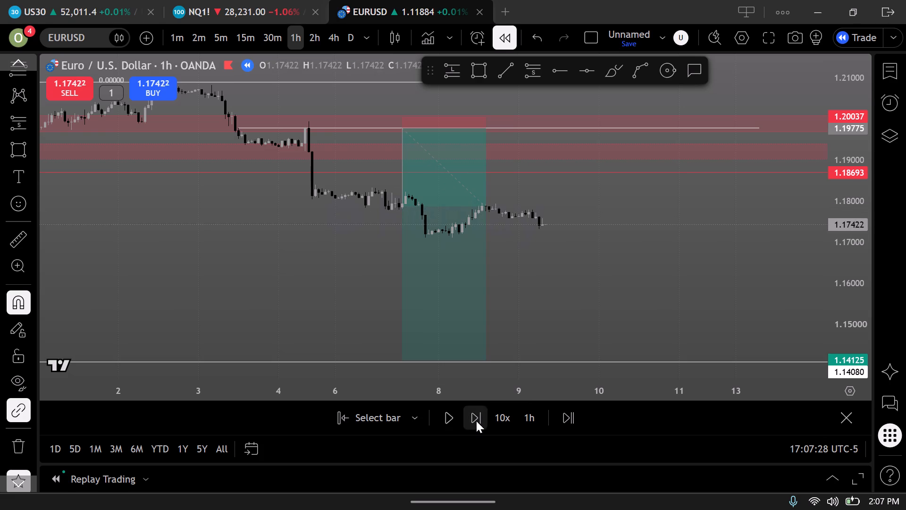
triple_click(476, 421)
click(476, 421)
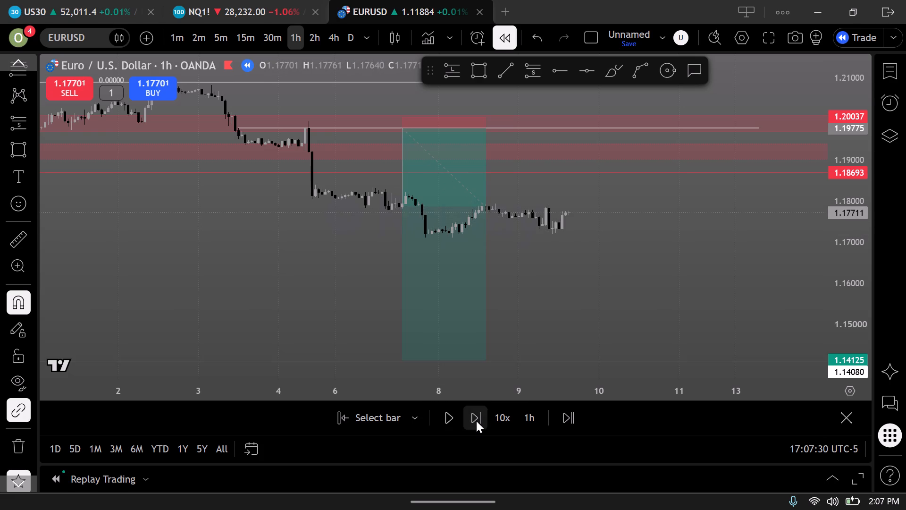
click(476, 421)
Advance the 1-hour replay bar by bar from 9 Nov to late 10 Nov '05.
scroll(529, 338, down, 4)
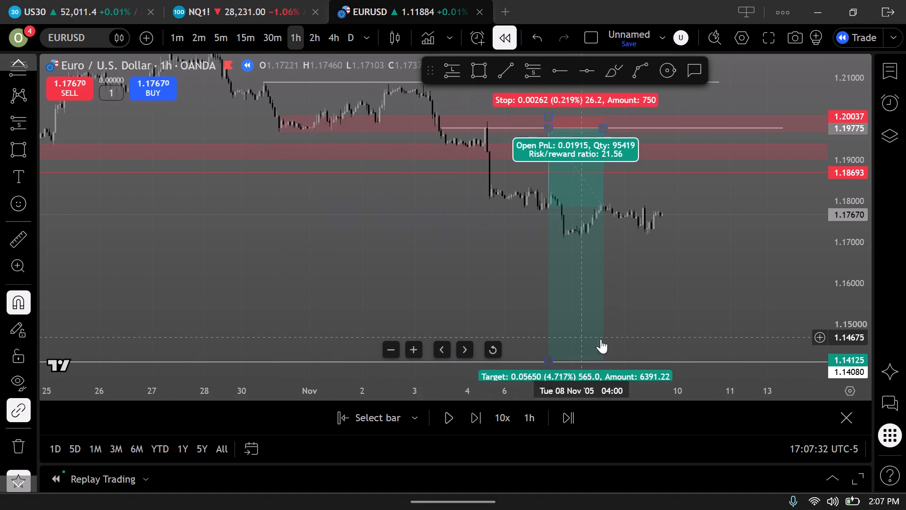
drag(678, 300, 490, 306)
triple_click(478, 425)
triple_click(478, 425)
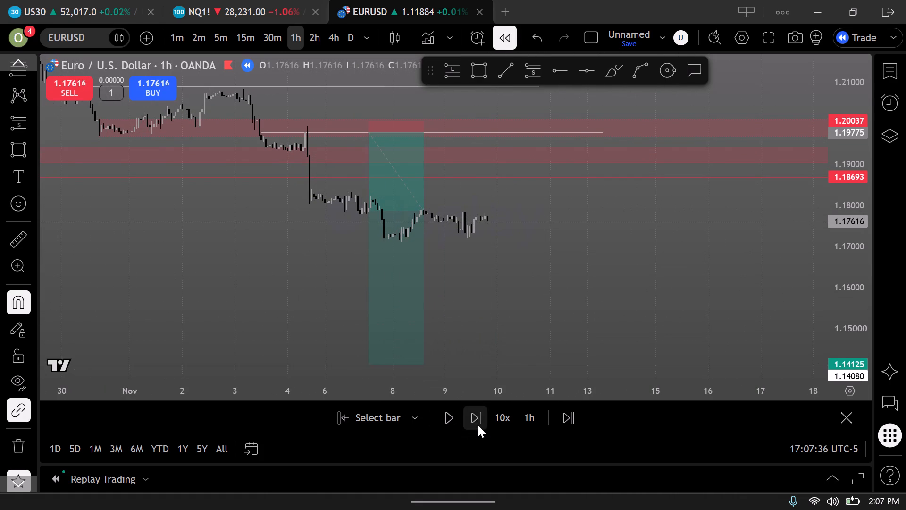
triple_click(478, 425)
triple_click(478, 425)
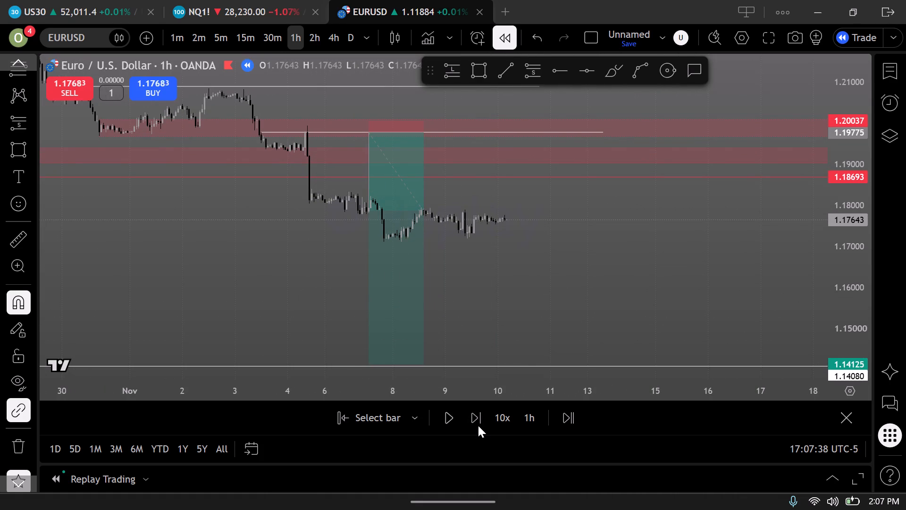
triple_click(478, 425)
triple_click(478, 425)
triple_click(478, 425)
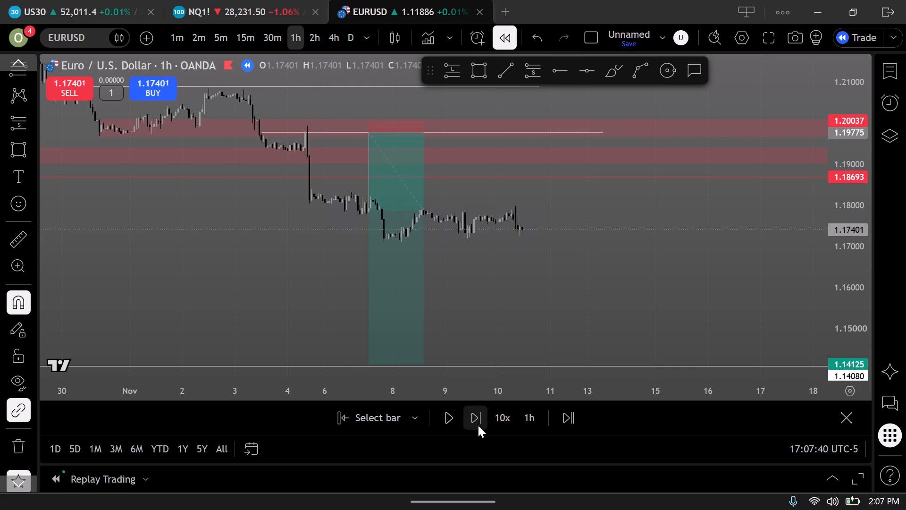
triple_click(478, 425)
triple_click(478, 425)
triple_click(478, 425)
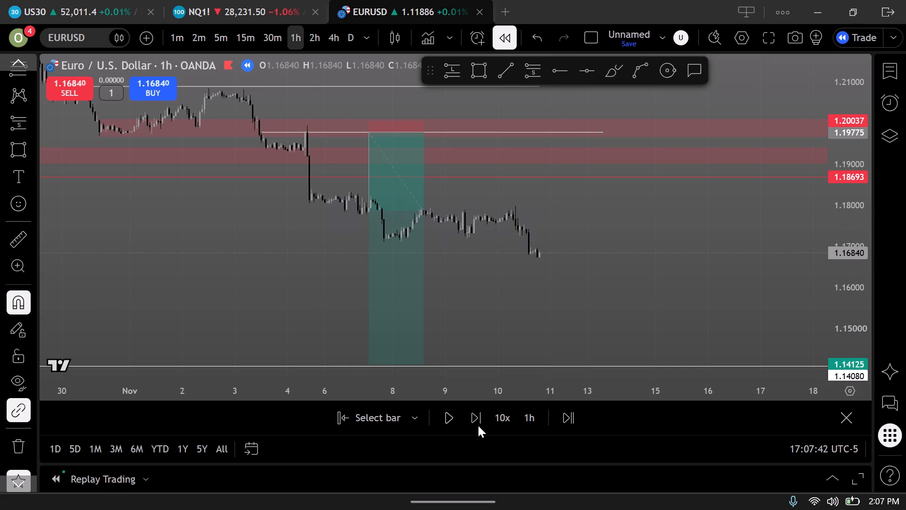
Advance the 1-hour replay bar by bar from late 10 Nov to early 14 Nov '05.
triple_click(478, 425)
triple_click(478, 425)
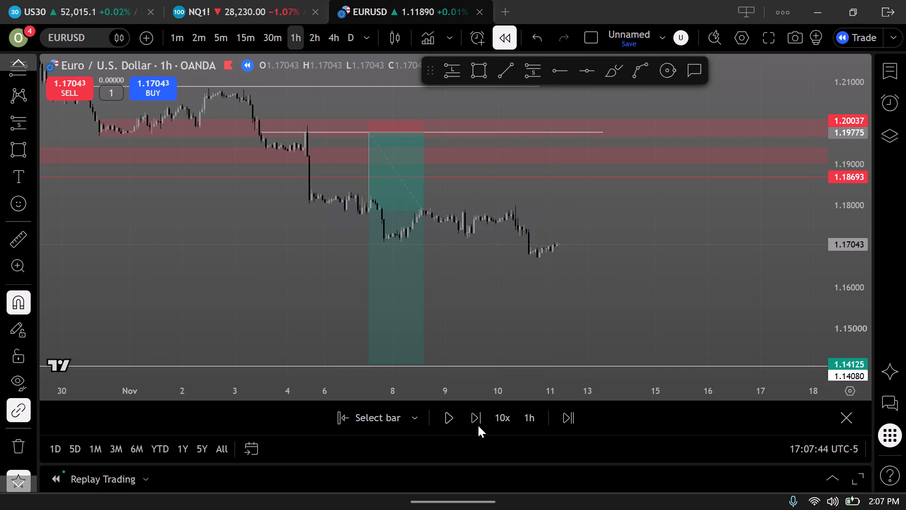
triple_click(478, 425)
double_click(478, 425)
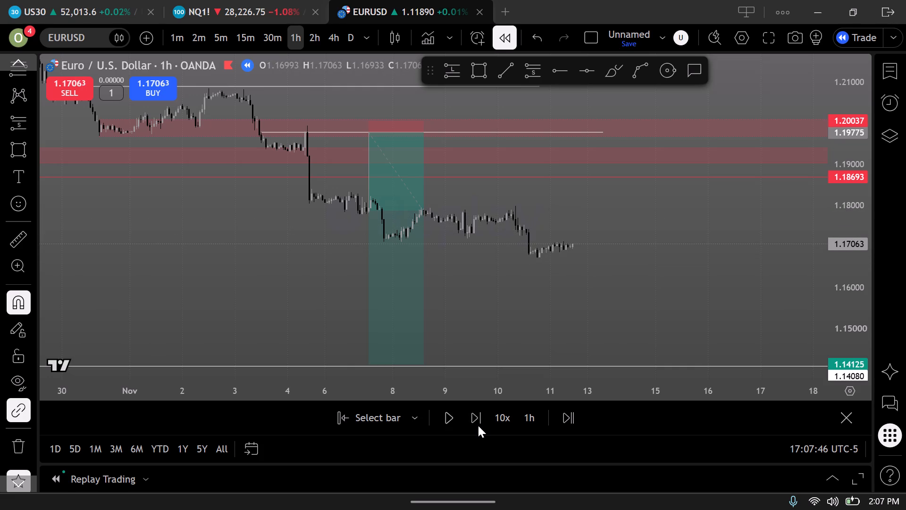
triple_click(478, 422)
triple_click(478, 422)
triple_click(478, 422)
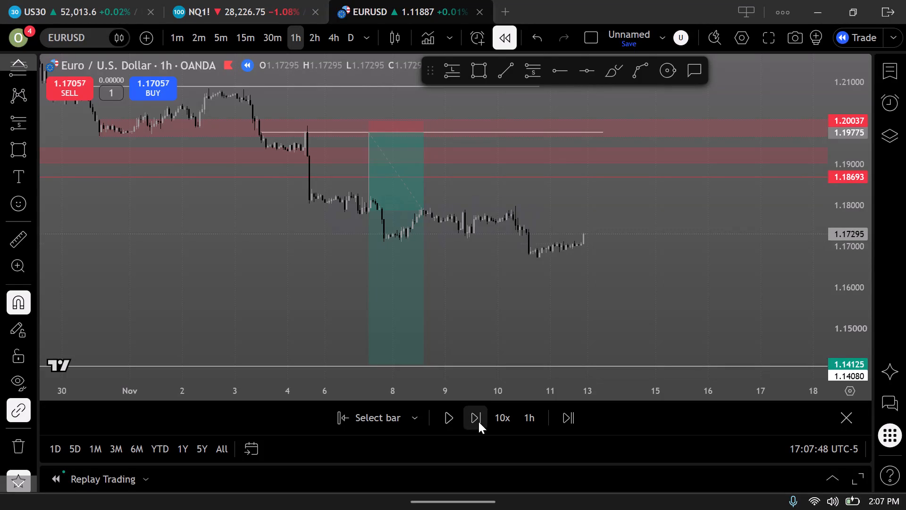
triple_click(478, 422)
triple_click(478, 422)
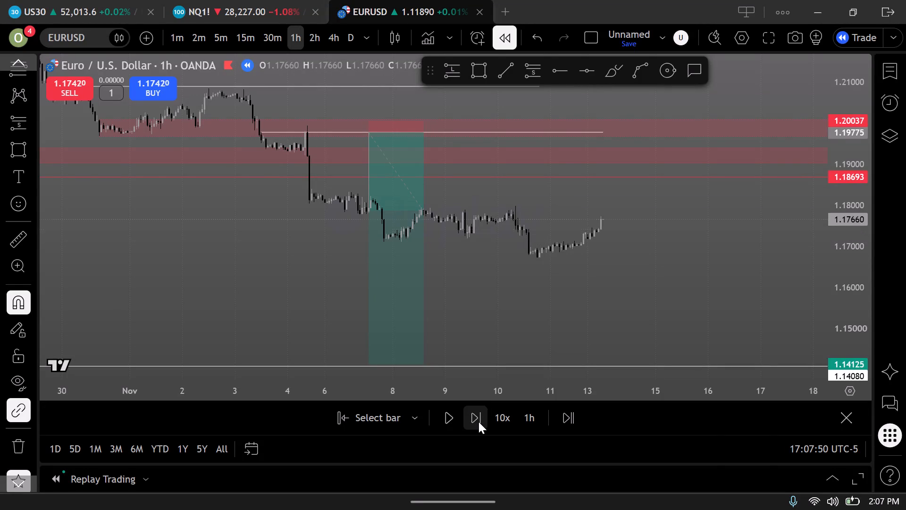
triple_click(478, 422)
double_click(478, 422)
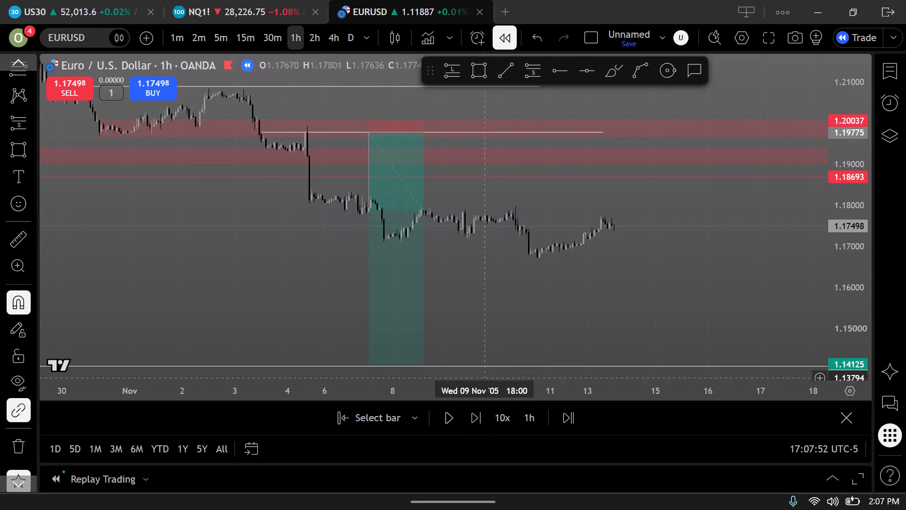
Draw a flat trend line at about 1.17888 from the Thu 10 Nov 06:00 high to Tue 15 Nov 02:00.
click(502, 74)
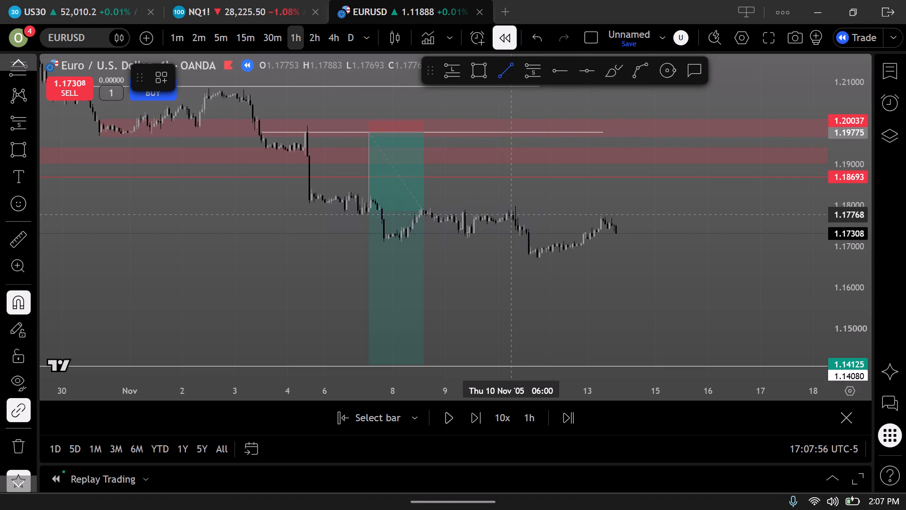
click(512, 205)
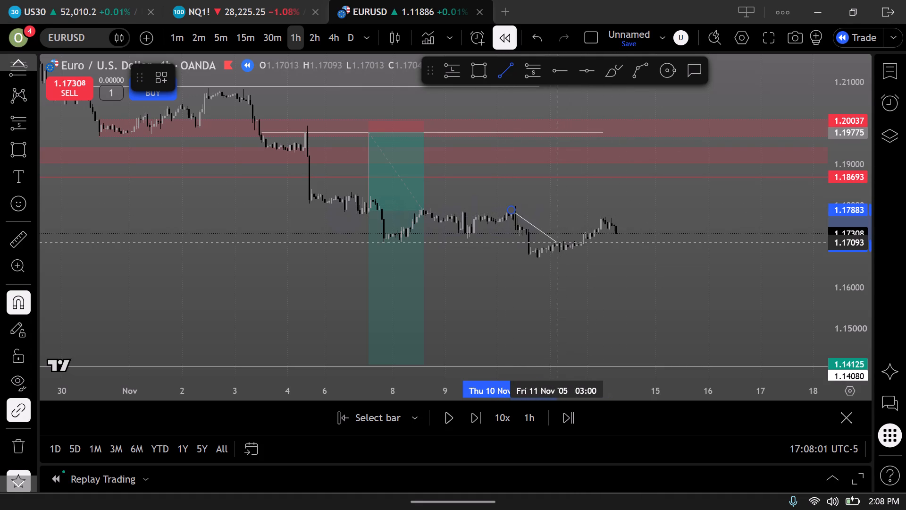
click(659, 210)
click(649, 259)
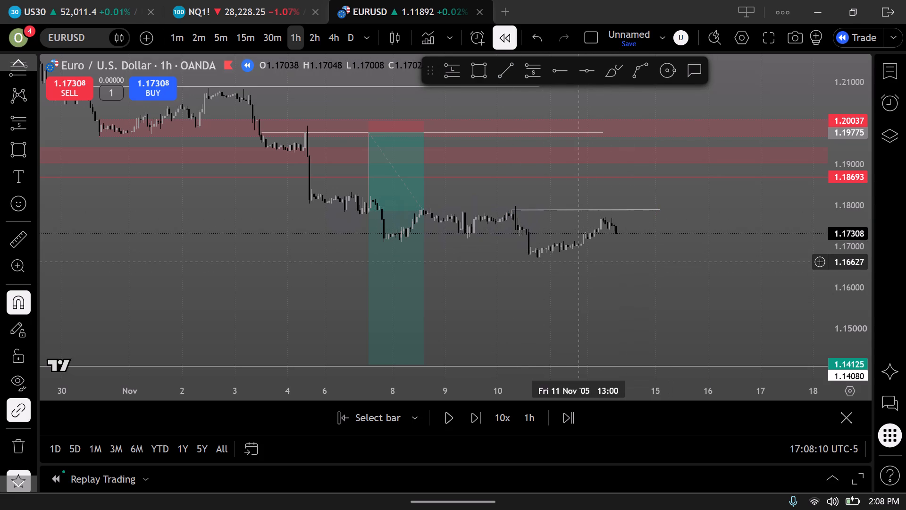
Draw a supply-zone rectangle under the new line, from 1.17883 down to about 1.174, extending from 10 Nov to 18 Nov '05.
click(535, 67)
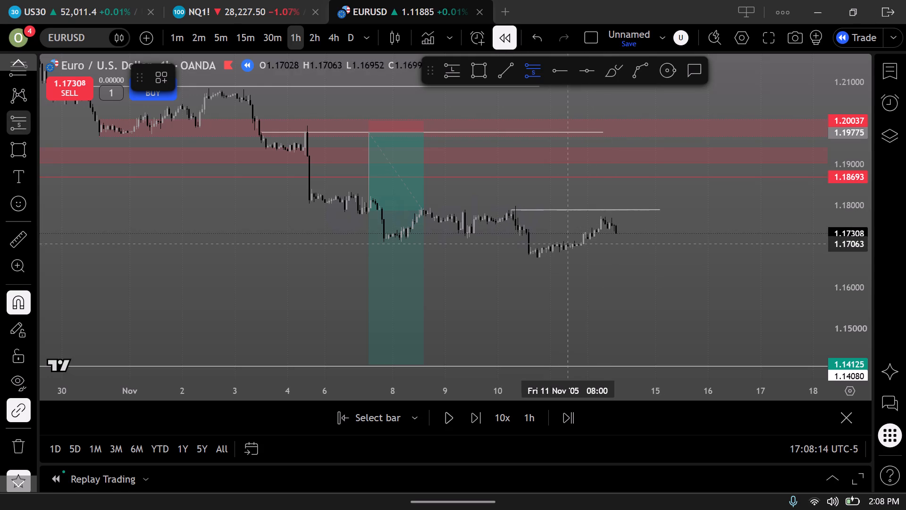
click(478, 75)
click(512, 211)
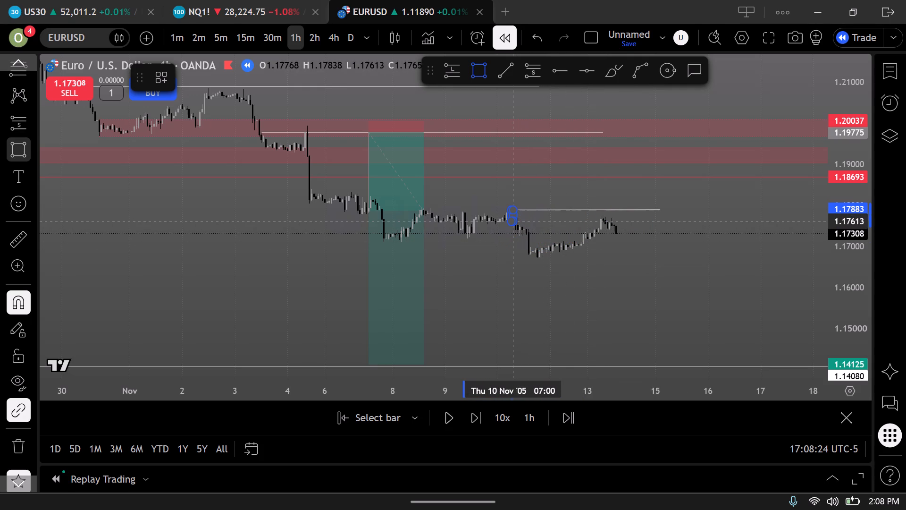
click(515, 238)
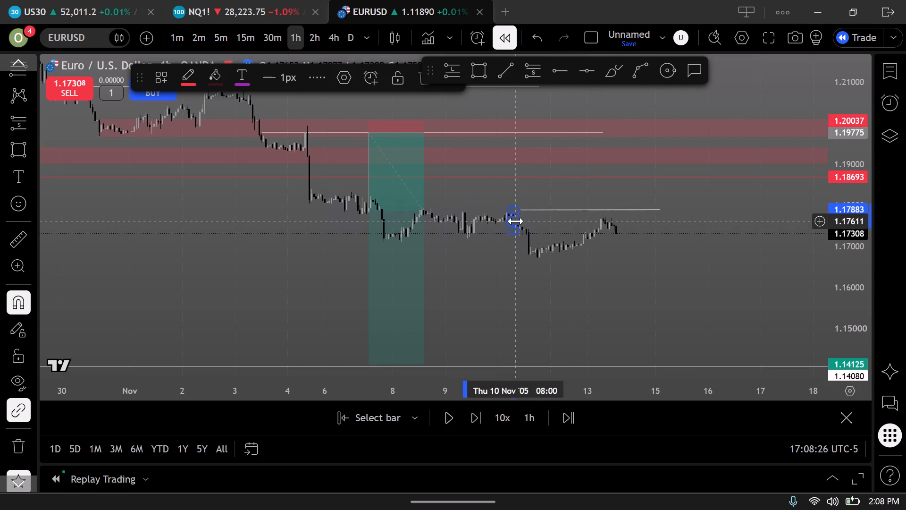
drag(516, 221, 814, 218)
click(721, 192)
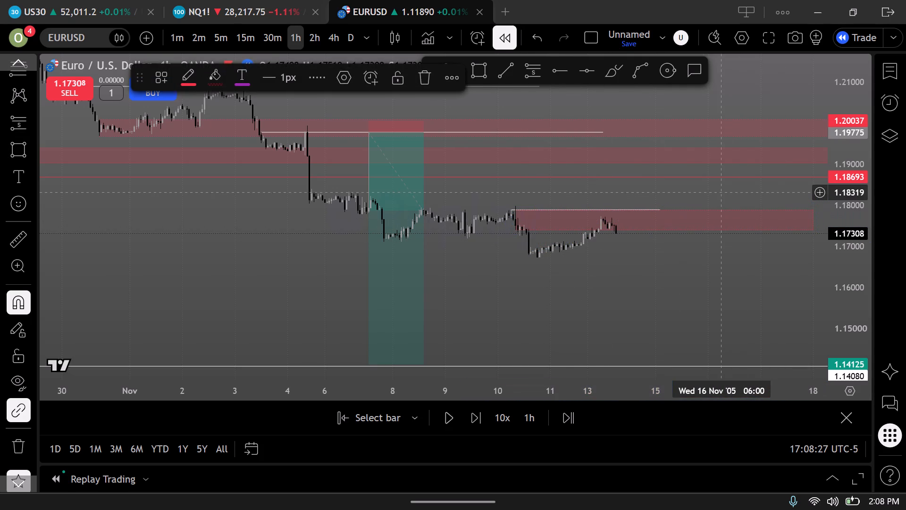
Place a short position at Sun 13 Nov 23:00 with entry 1.17420 and set its stop to 1.18095, above the new supply zone.
drag(654, 287, 484, 268)
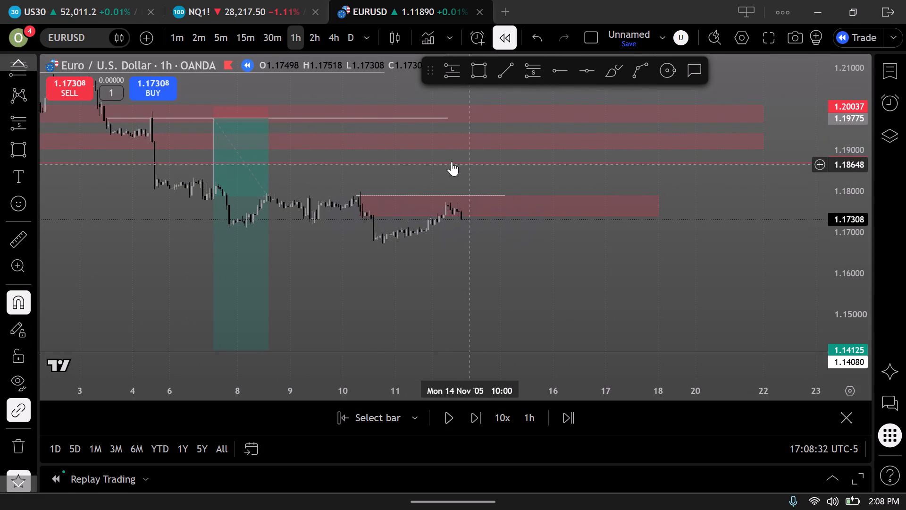
click(533, 68)
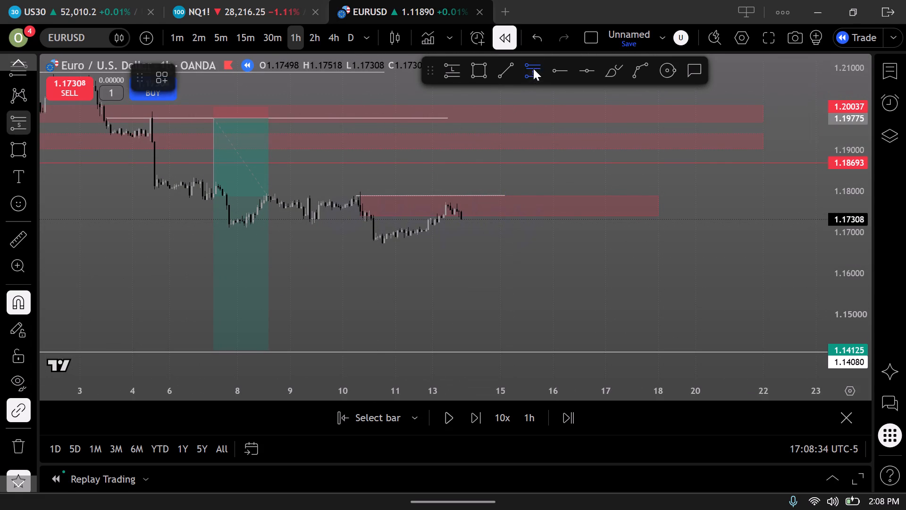
click(445, 216)
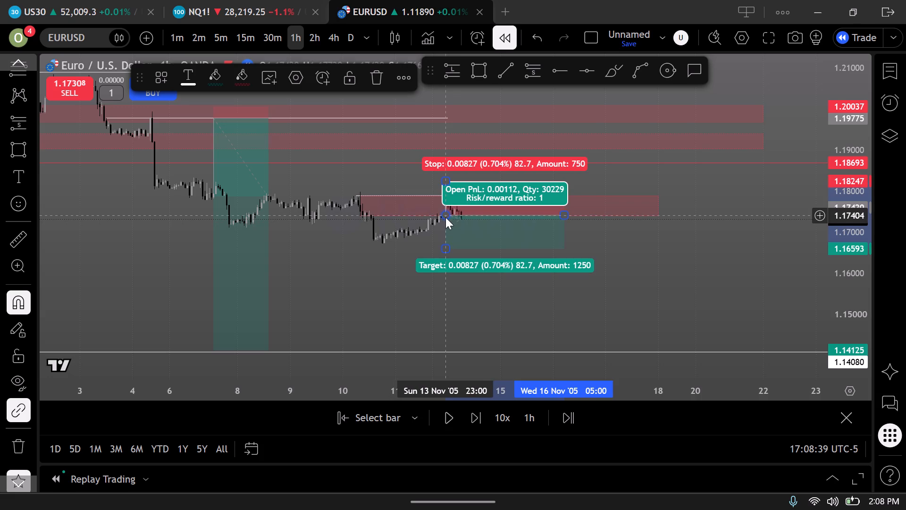
drag(445, 185, 495, 187)
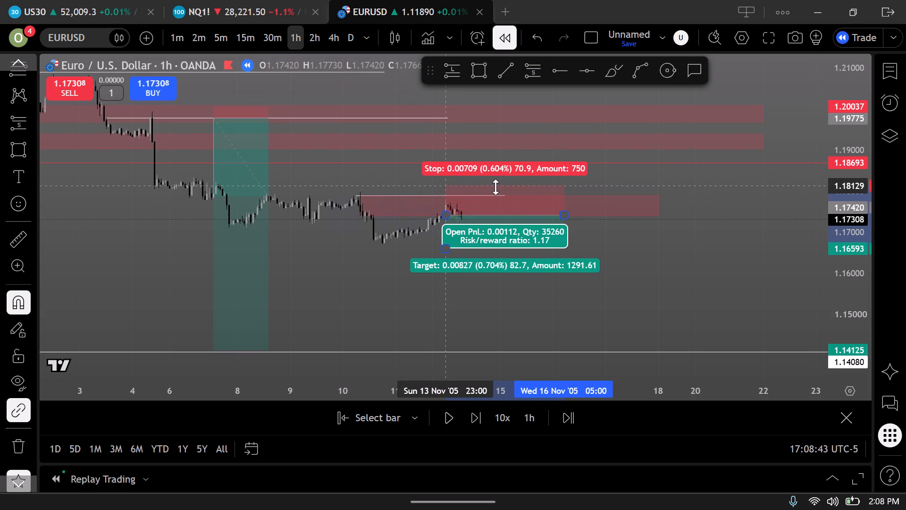
drag(495, 187, 503, 193)
drag(503, 190, 505, 184)
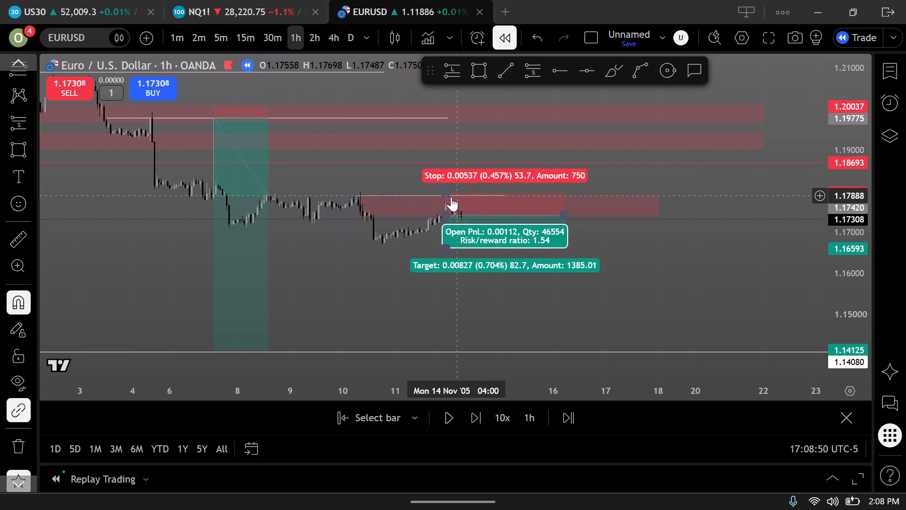
drag(448, 192, 508, 183)
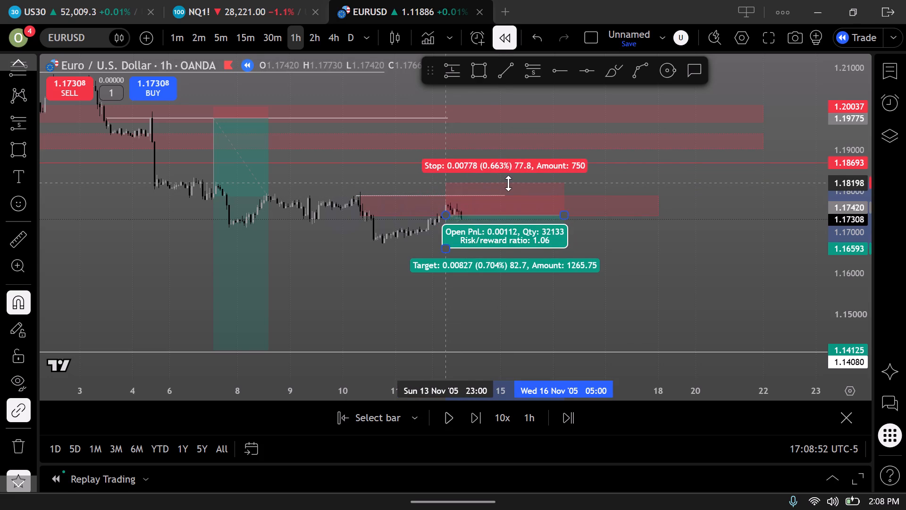
drag(508, 183, 515, 187)
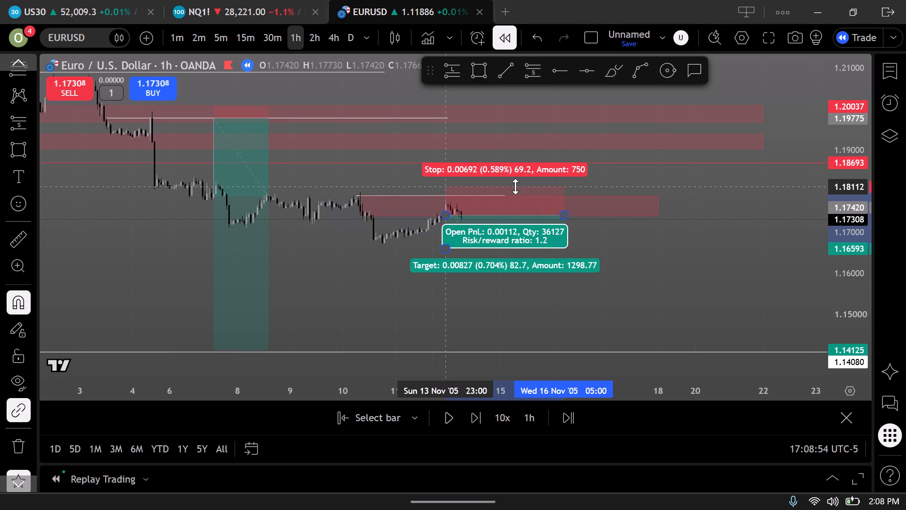
drag(515, 187, 516, 187)
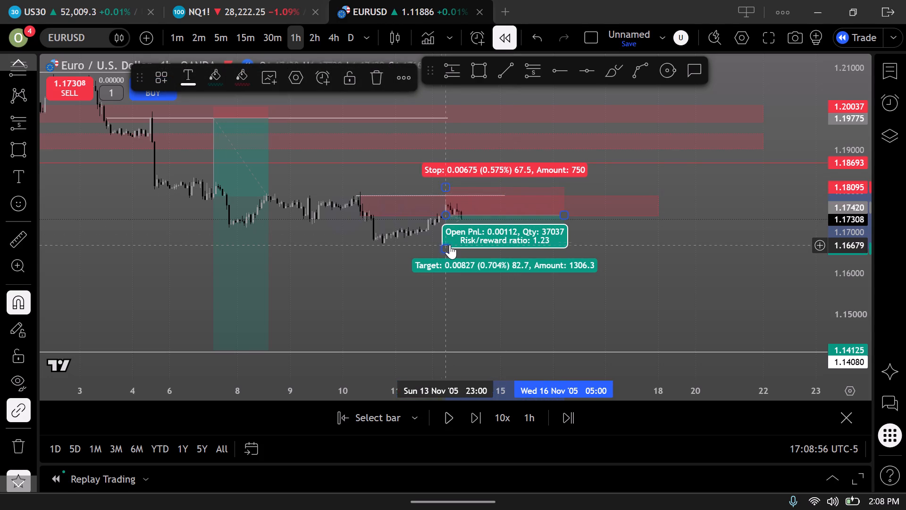
Extend the new short position's target down to 1.14088, beside the long-term level at the chart's low.
drag(447, 244, 436, 297)
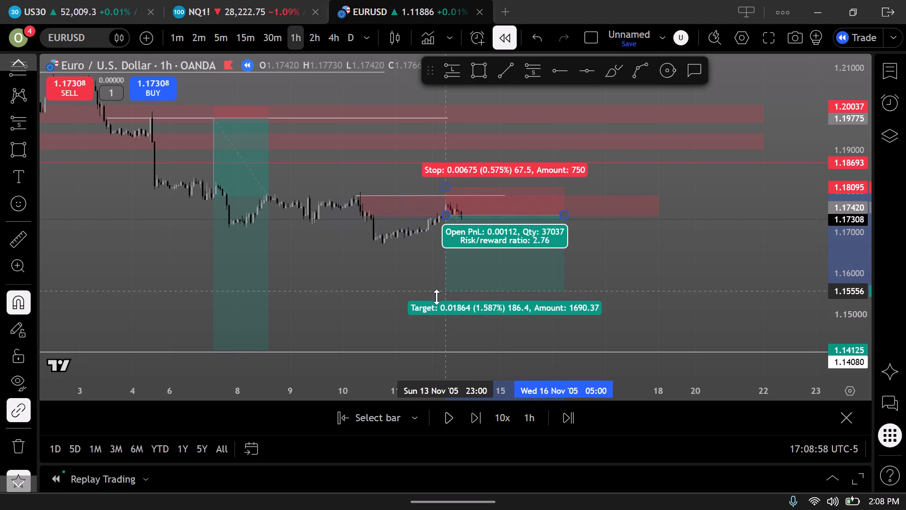
drag(436, 297, 436, 349)
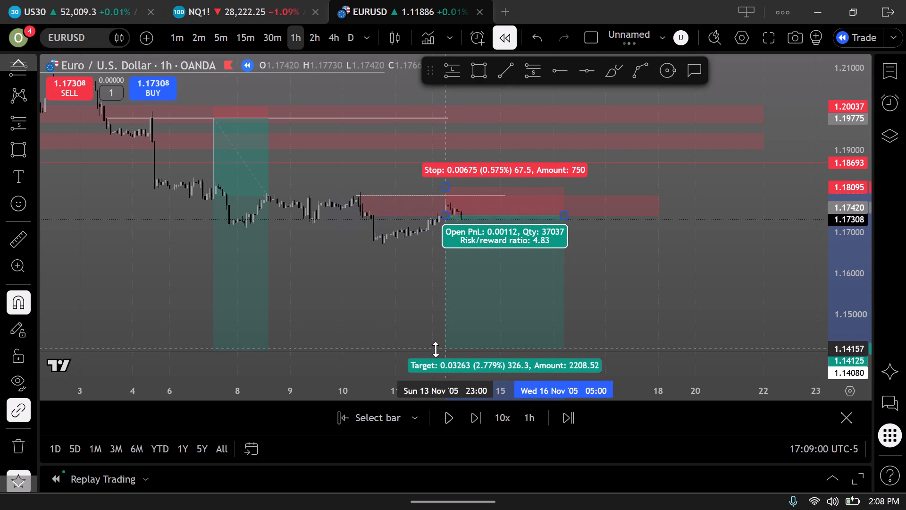
drag(436, 349, 437, 351)
click(428, 317)
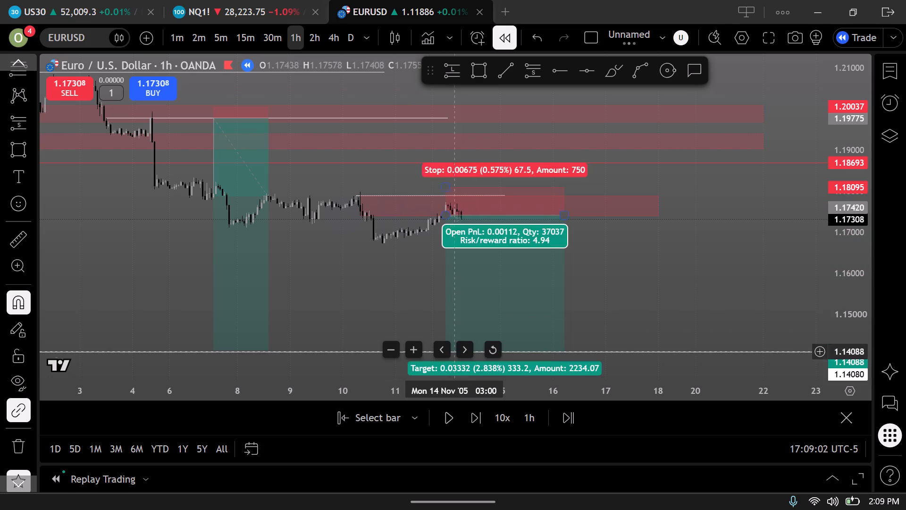
Play the 1-hour replay forward from 14 Nov into 21 Nov '05, past the new short position.
click(453, 415)
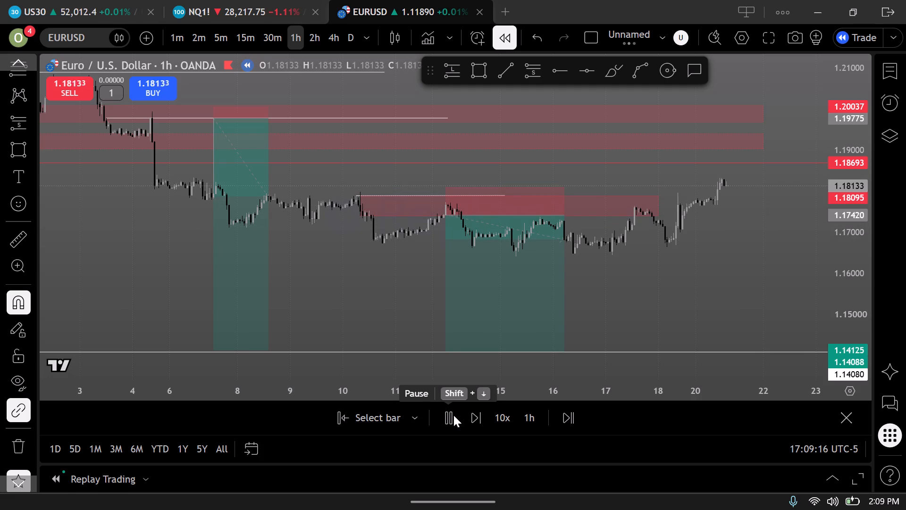
click(453, 415)
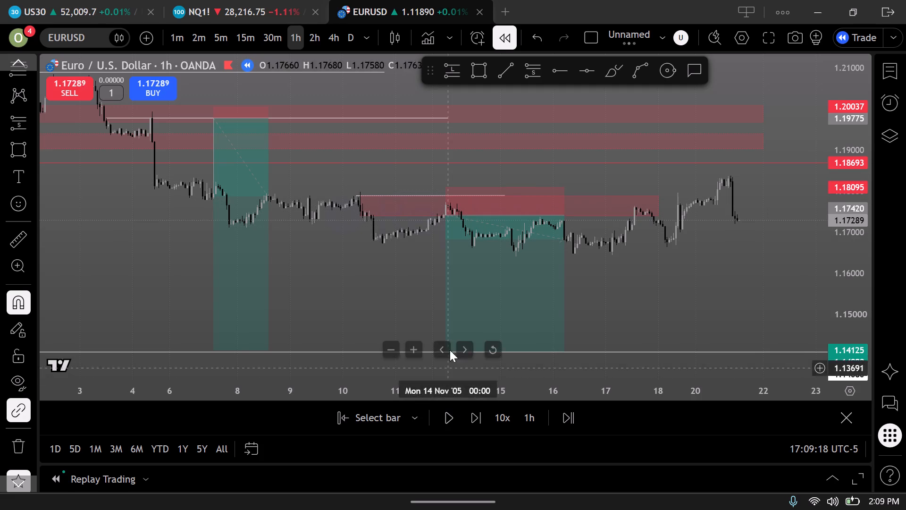
Examine the new short position and the price action around its supply zone from 10 Nov to 21 Nov '05.
scroll(668, 297, down, 1)
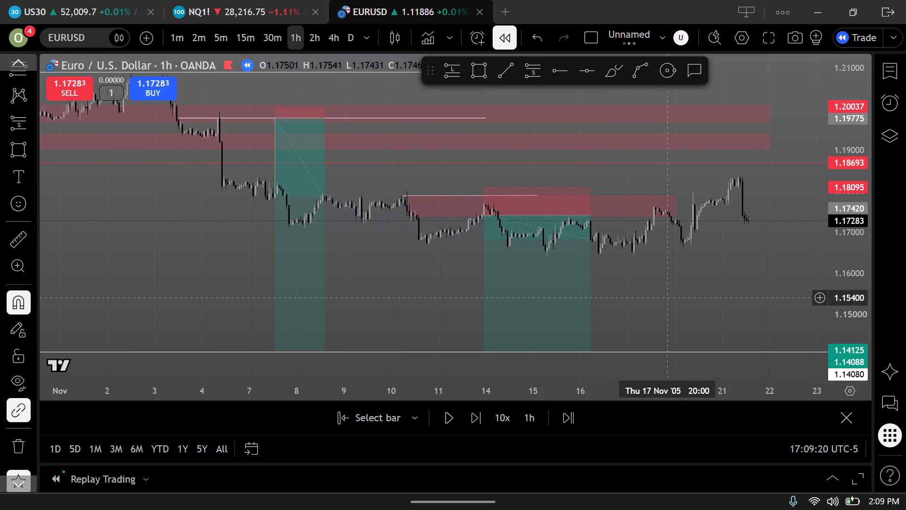
scroll(668, 299, down, 1)
scroll(670, 298, up, 4)
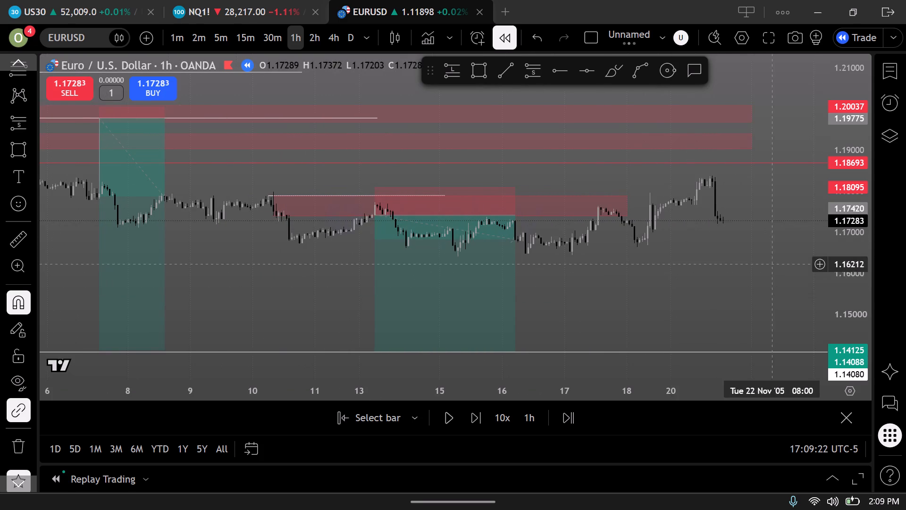
click(494, 351)
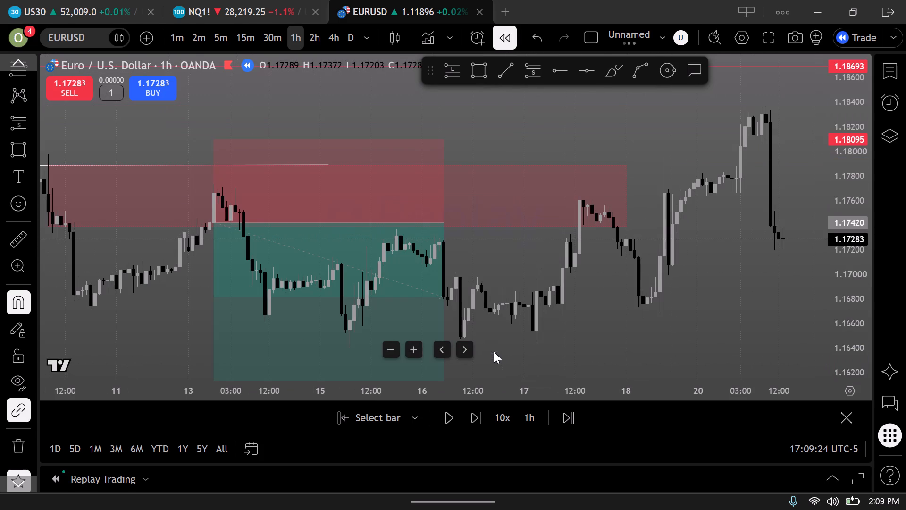
drag(148, 309, 302, 335)
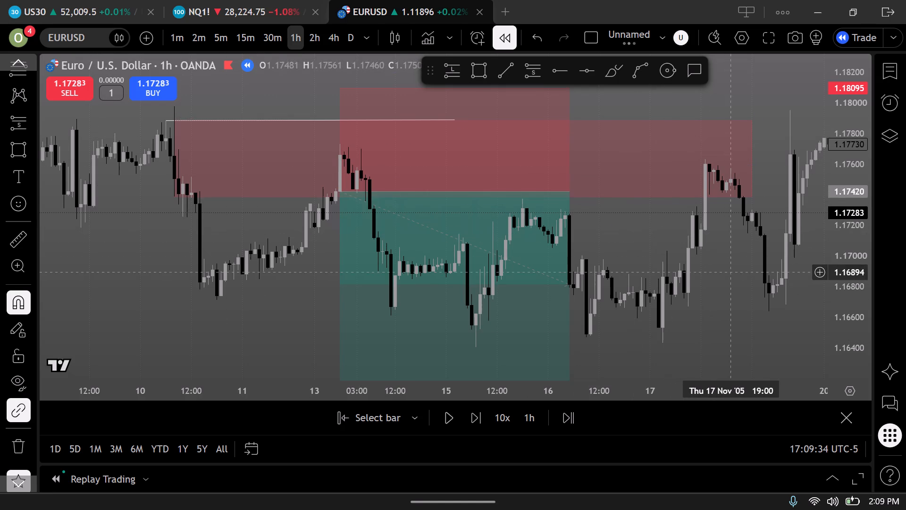
drag(736, 287, 478, 340)
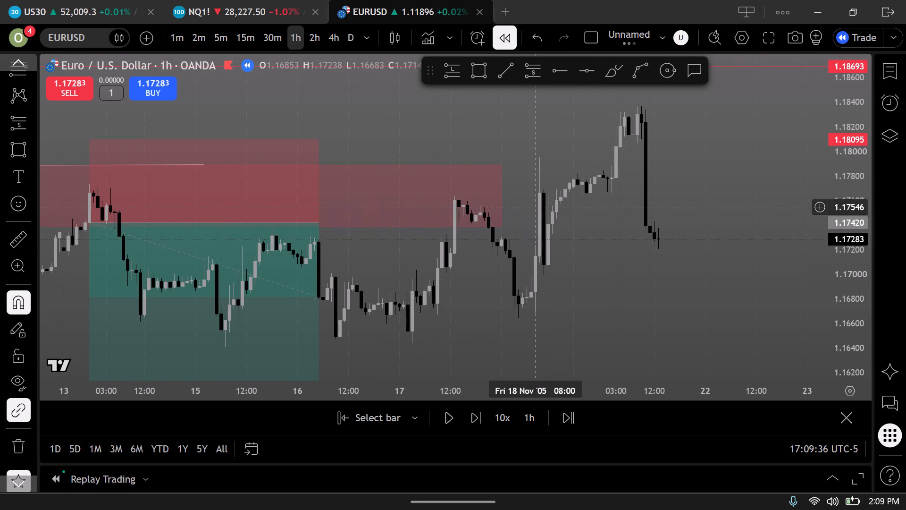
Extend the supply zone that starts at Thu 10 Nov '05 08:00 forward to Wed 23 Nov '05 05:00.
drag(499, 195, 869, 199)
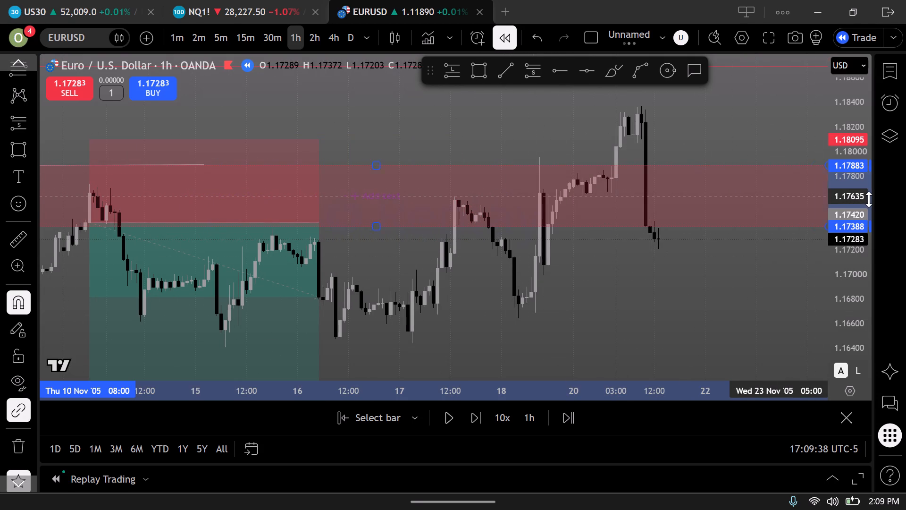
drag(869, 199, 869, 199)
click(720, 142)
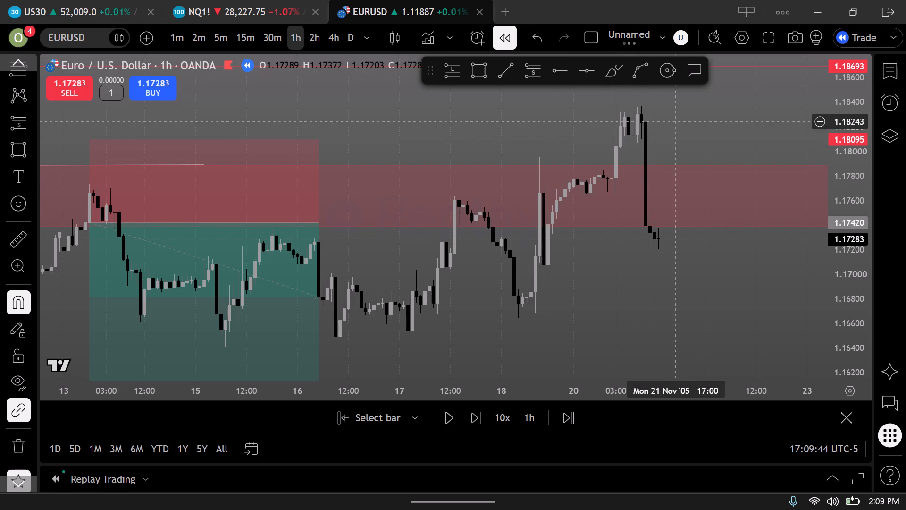
Undo the recent edits until the latest short position, its supply zone and the level line starting at 10 Nov are removed.
scroll(502, 151, down, 8)
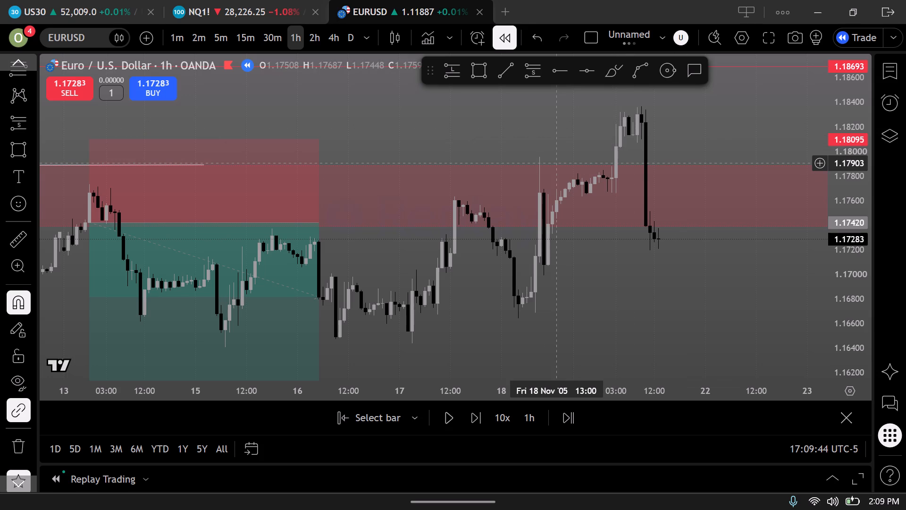
scroll(501, 151, down, 5)
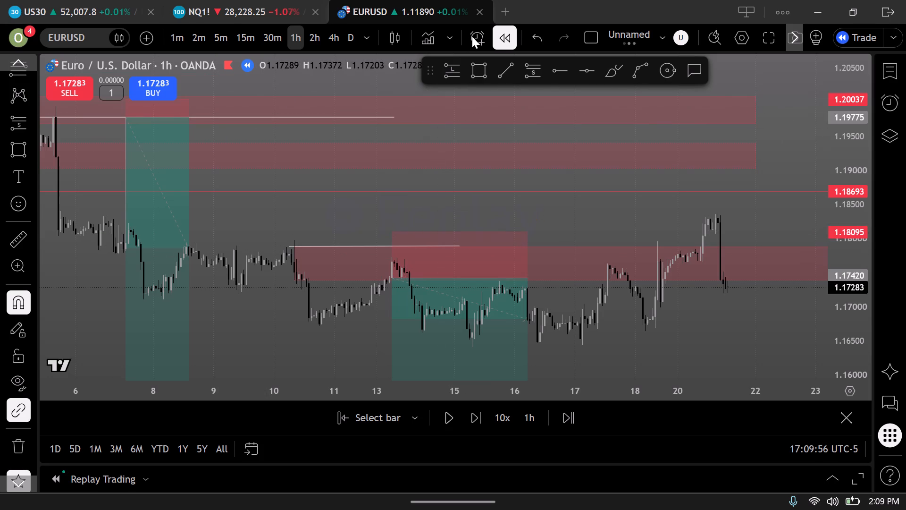
click(539, 34)
double_click(539, 34)
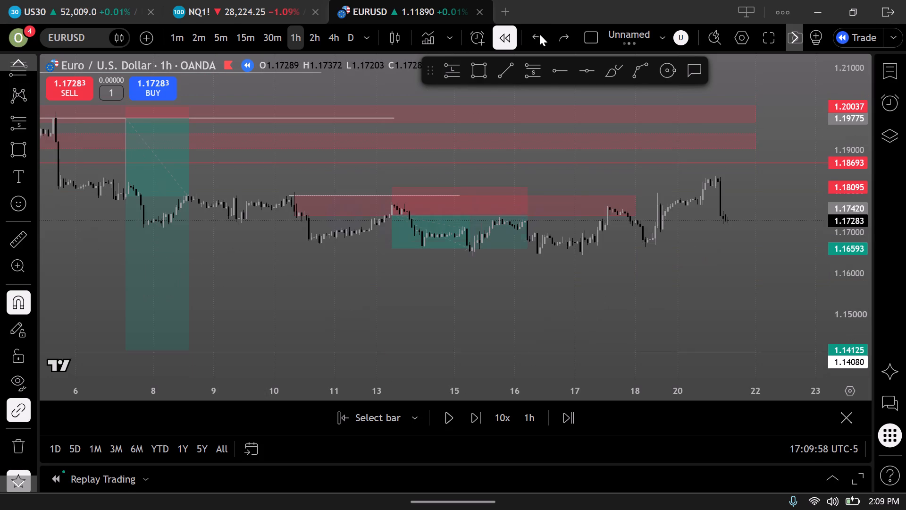
click(539, 34)
click(539, 34)
click(539, 34)
click(539, 34)
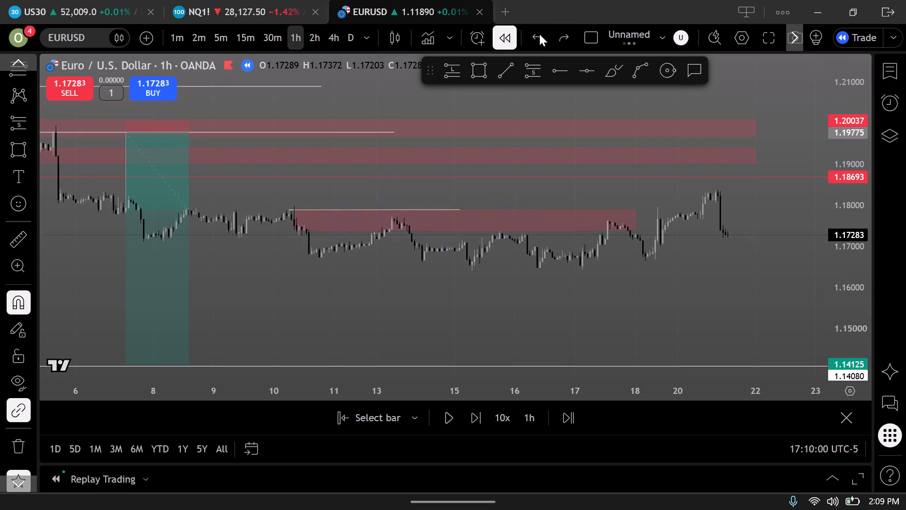
click(539, 34)
click(539, 34)
click(539, 34)
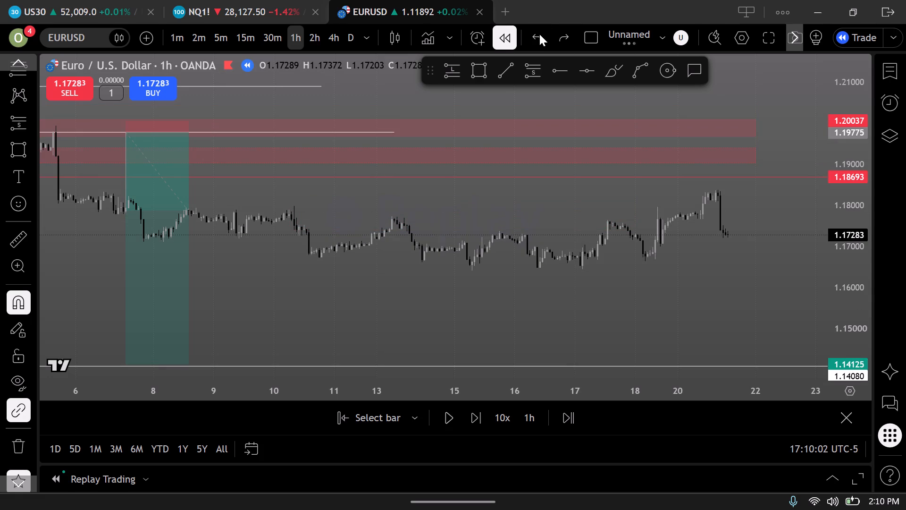
Draw a horizontal ray starting at Mon 07 Nov '05 18:00 at 1.17981.
scroll(268, 263, down, 3)
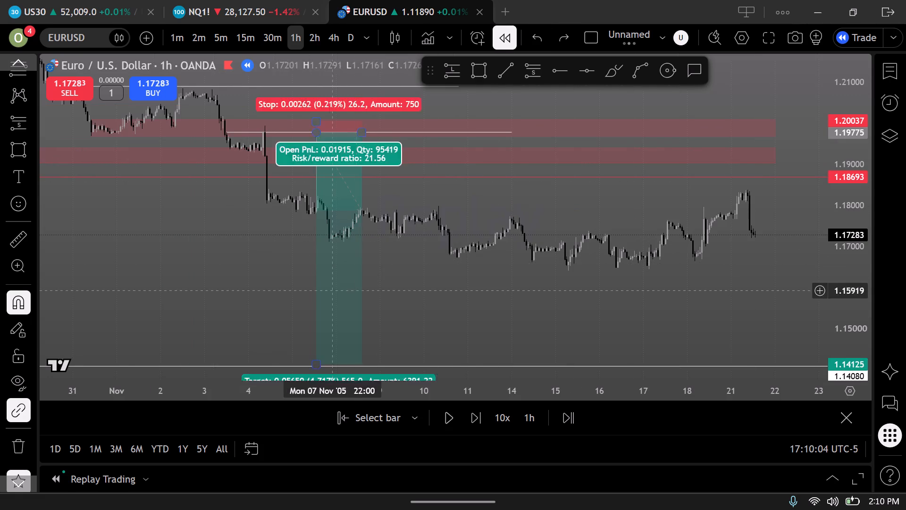
scroll(410, 306, up, 3)
scroll(326, 304, up, 5)
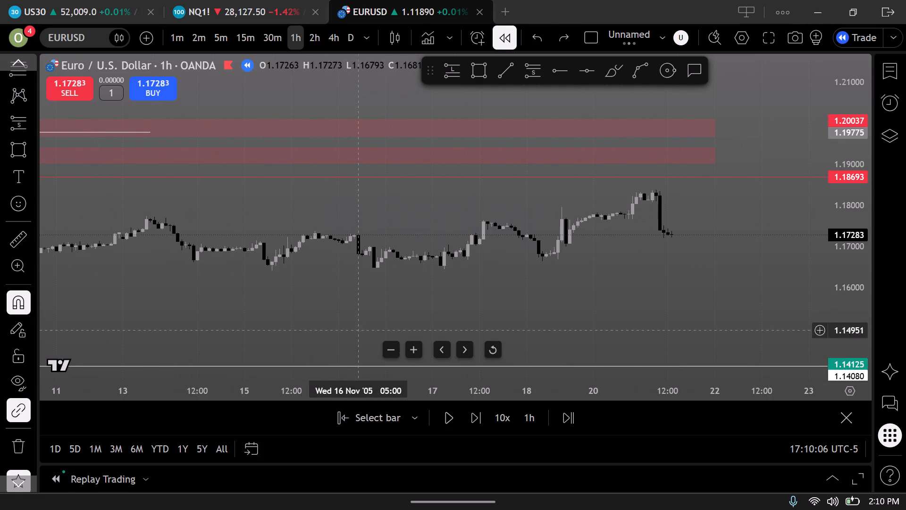
click(488, 352)
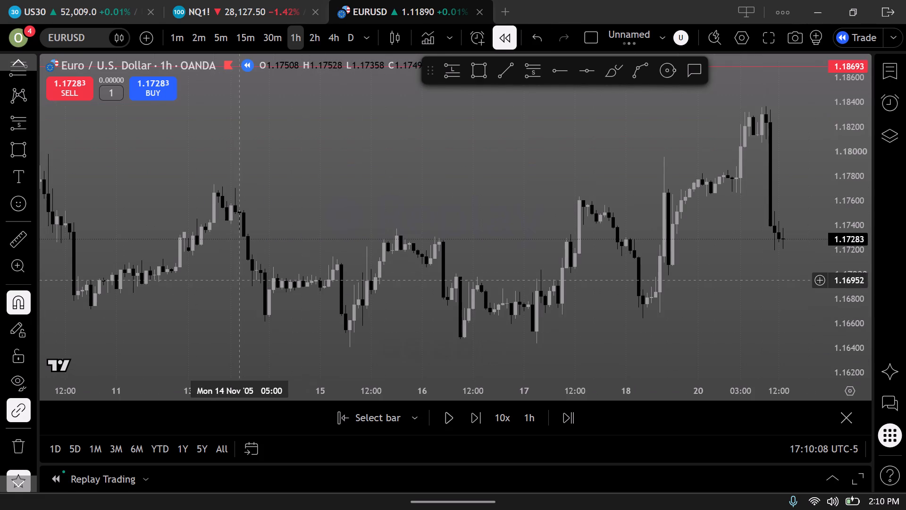
drag(221, 296, 632, 325)
click(633, 325)
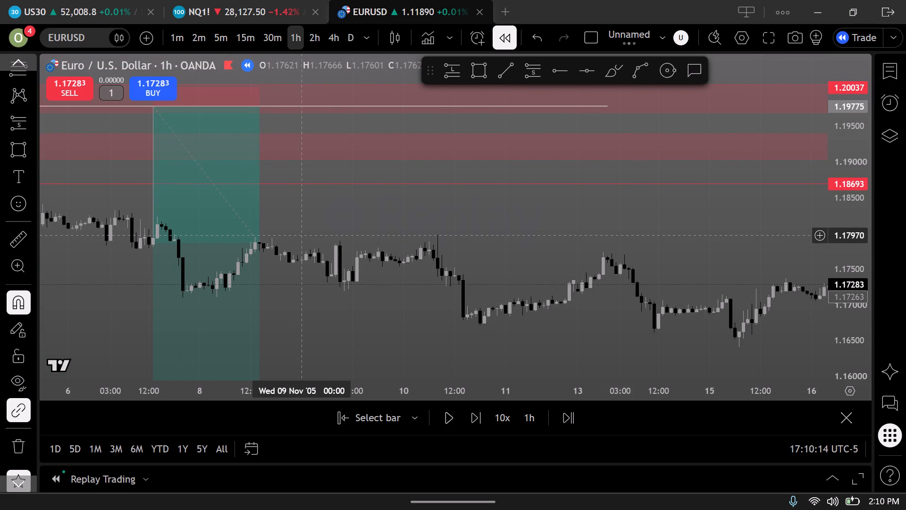
click(560, 70)
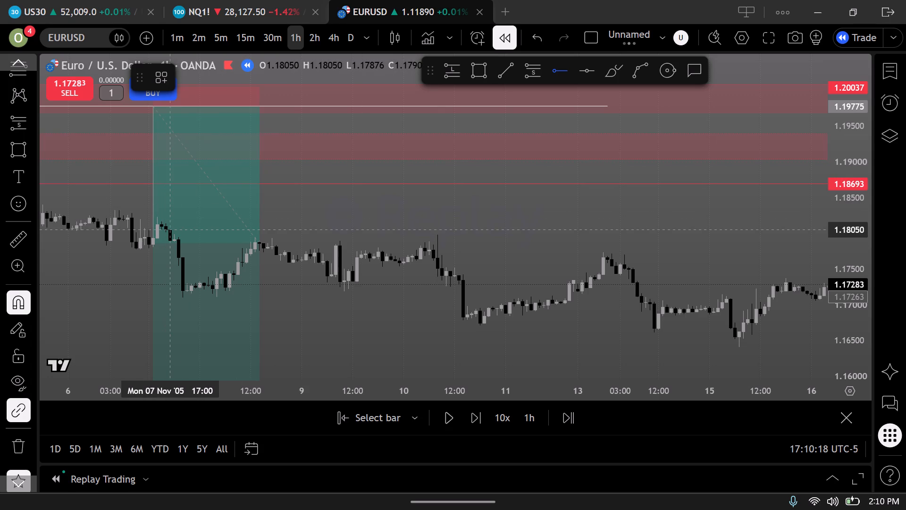
click(173, 232)
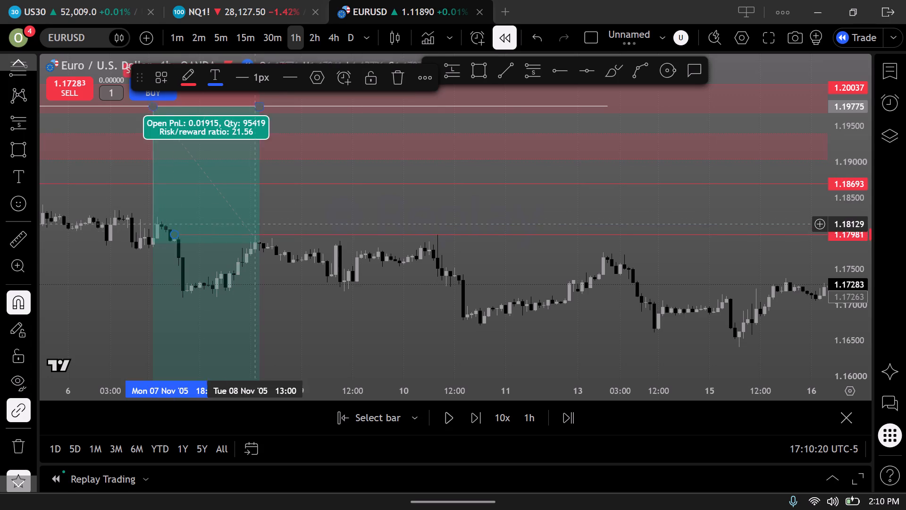
click(329, 211)
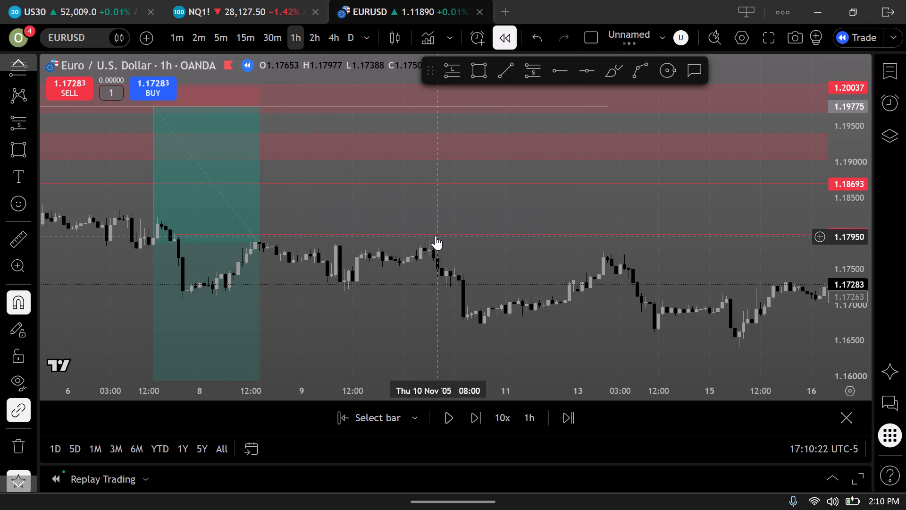
Recolour the new horizontal ray white.
click(436, 235)
click(192, 75)
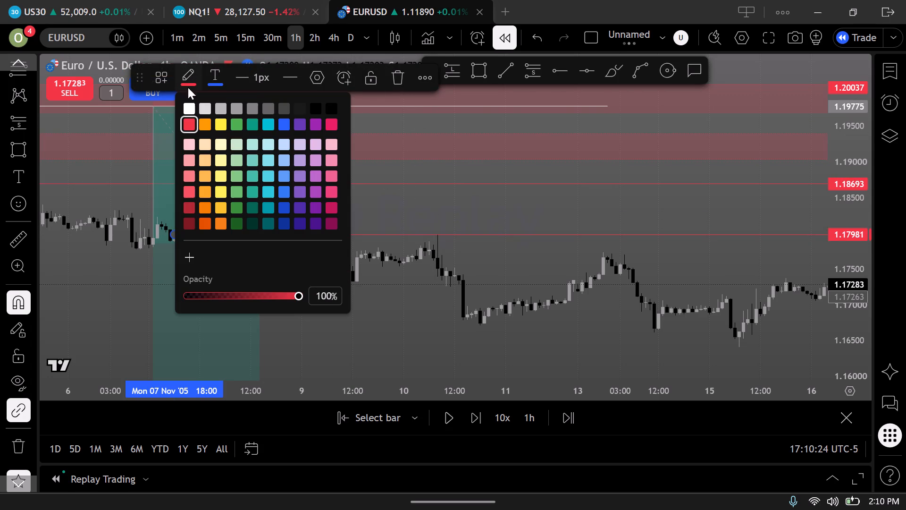
click(185, 110)
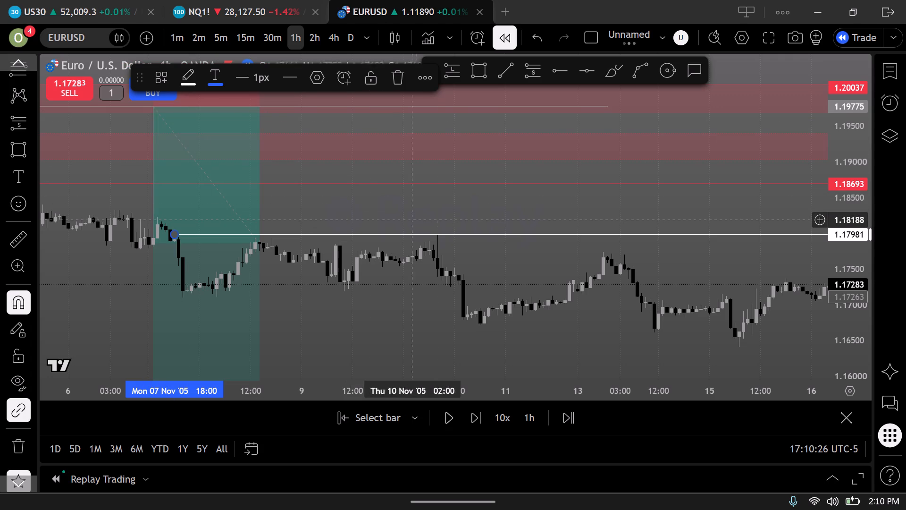
click(517, 218)
Examine how price from 8 Nov to 21 Nov '05 reacts around the white 1.17981 ray.
scroll(580, 216, down, 3)
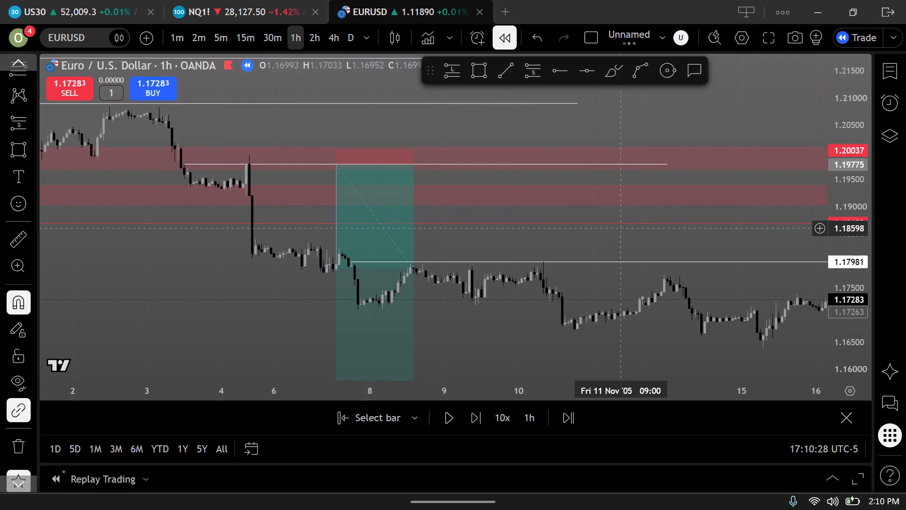
drag(629, 235, 217, 215)
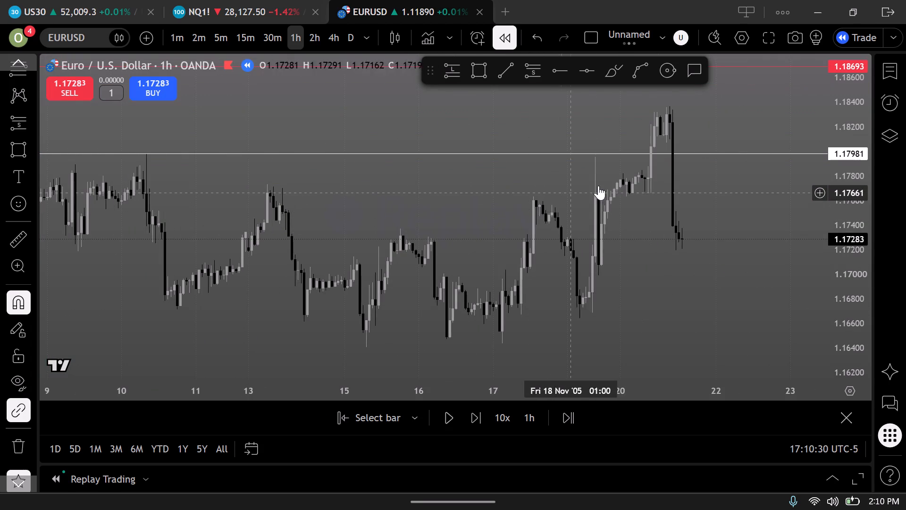
scroll(514, 184, up, 3)
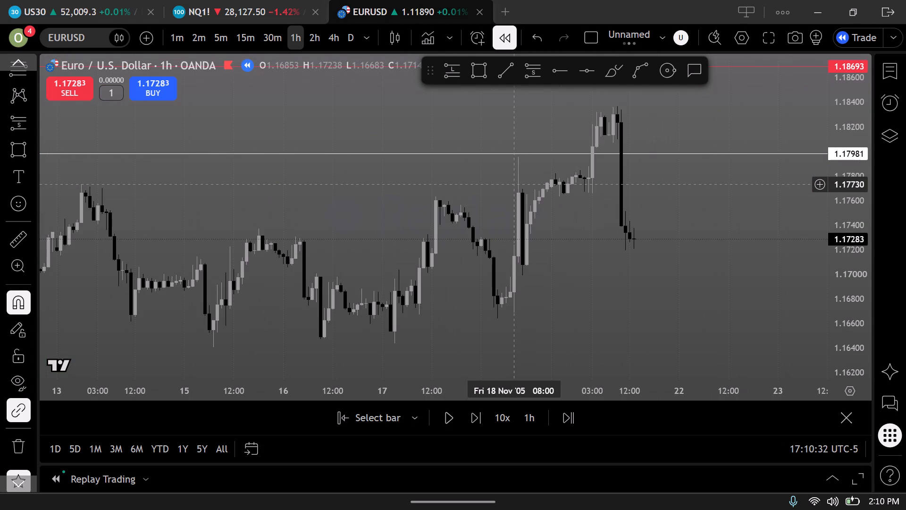
drag(395, 181, 693, 193)
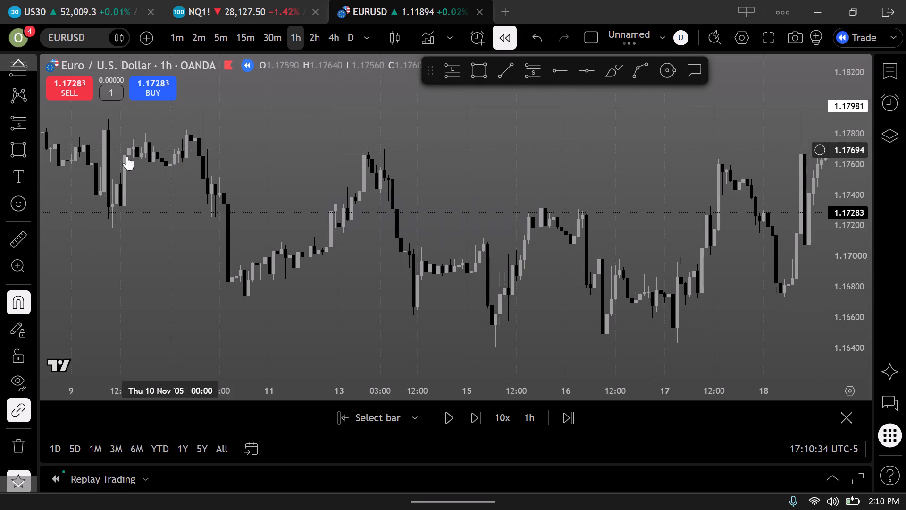
drag(119, 220, 321, 243)
click(321, 243)
click(324, 214)
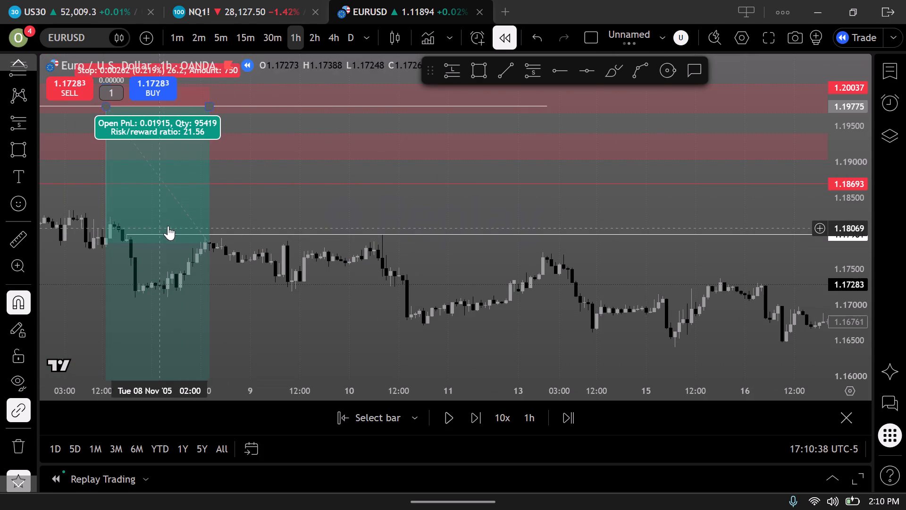
Move the white horizontal ray's anchor to the Fri 04 Nov '05 11:00 candle high at 1.18398.
scroll(172, 226, down, 1)
scroll(210, 231, down, 2)
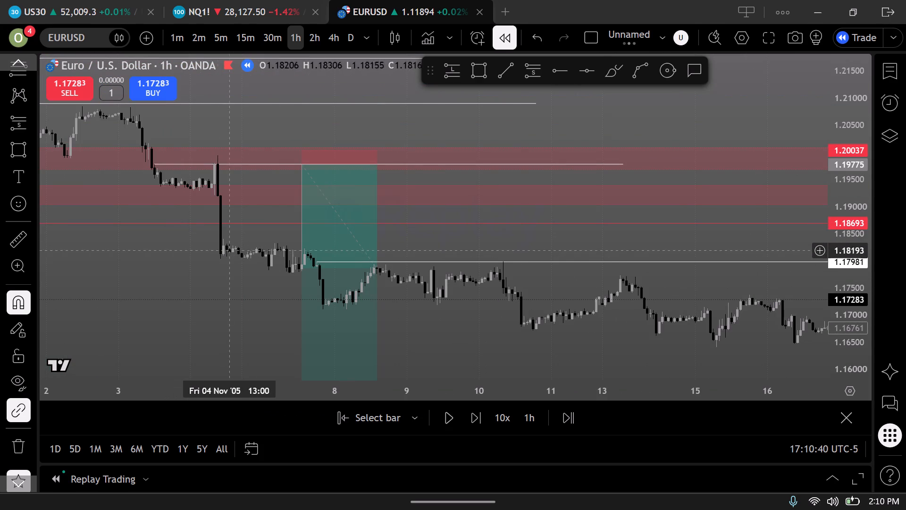
drag(315, 262, 225, 238)
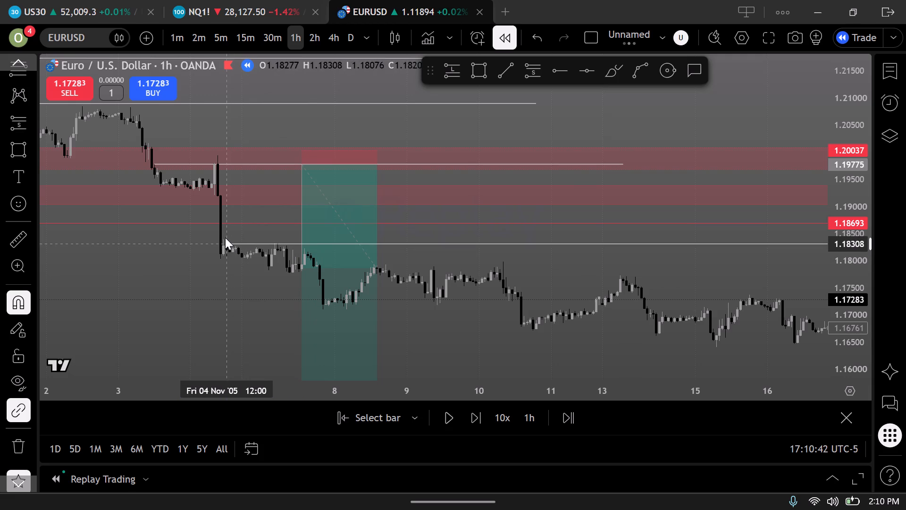
drag(225, 238, 222, 236)
double_click(222, 236)
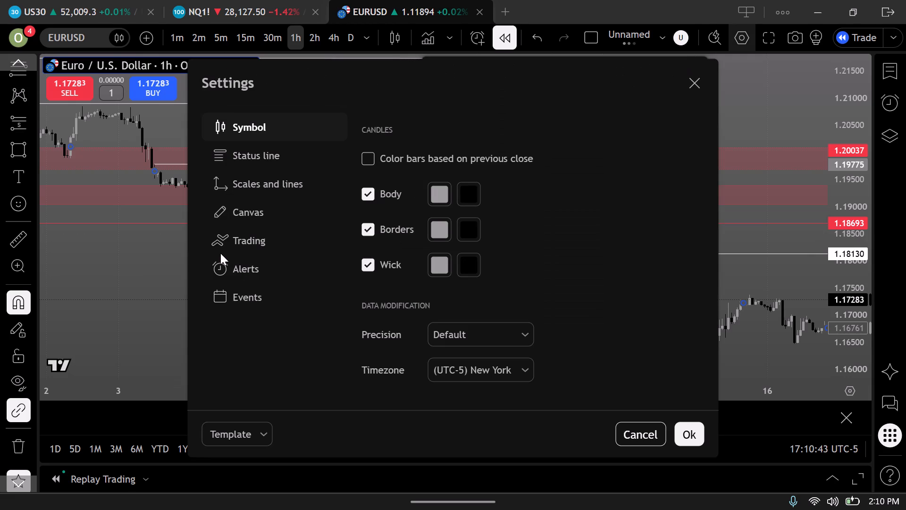
click(696, 83)
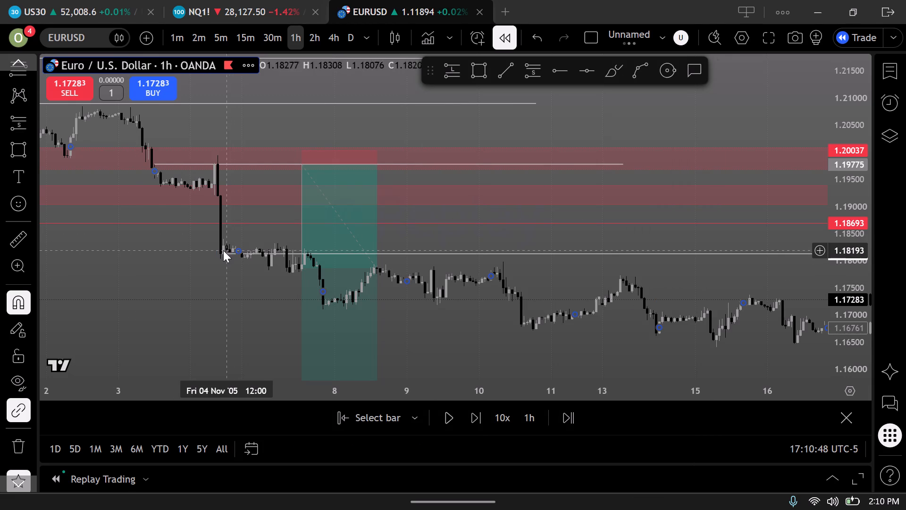
drag(221, 253, 221, 250)
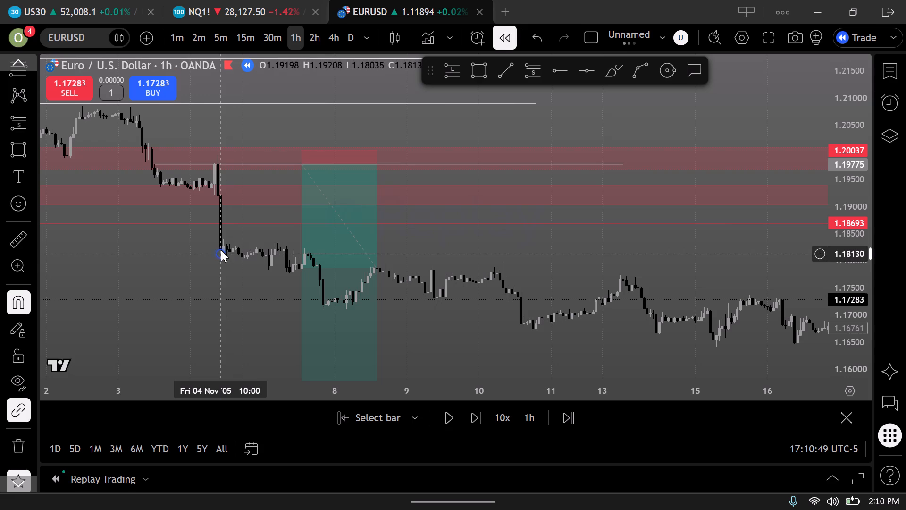
drag(221, 250, 223, 236)
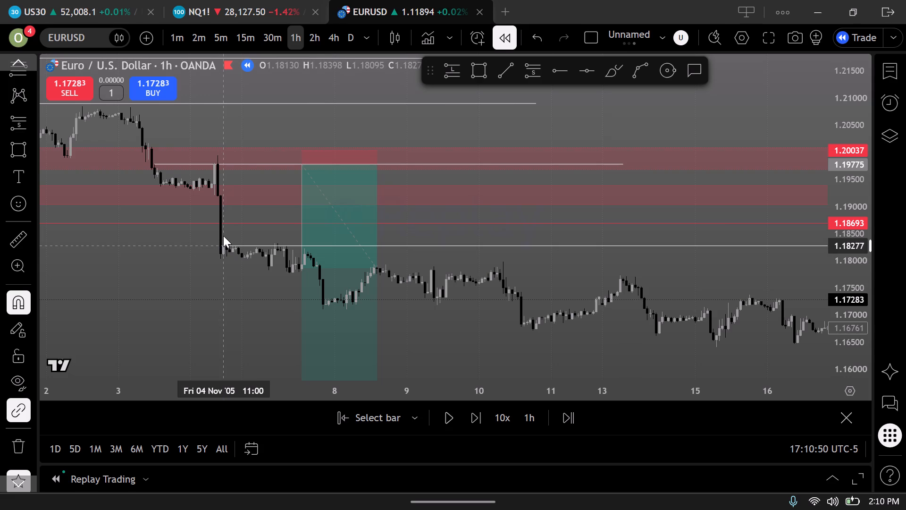
drag(223, 236, 224, 232)
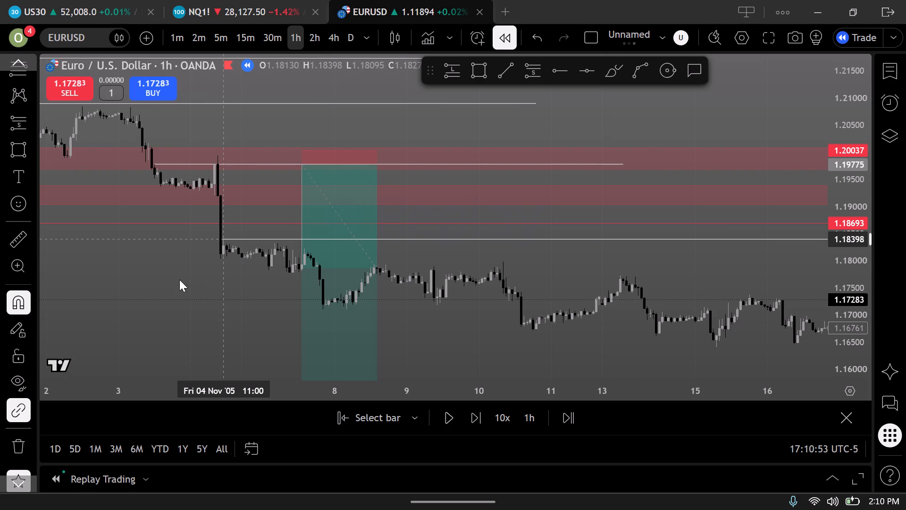
click(179, 280)
Draw a second horizontal ray from the Thu 10 Nov '05 08:00 candle high at 1.17977.
drag(688, 255, 392, 233)
drag(600, 272, 303, 256)
drag(587, 269, 427, 249)
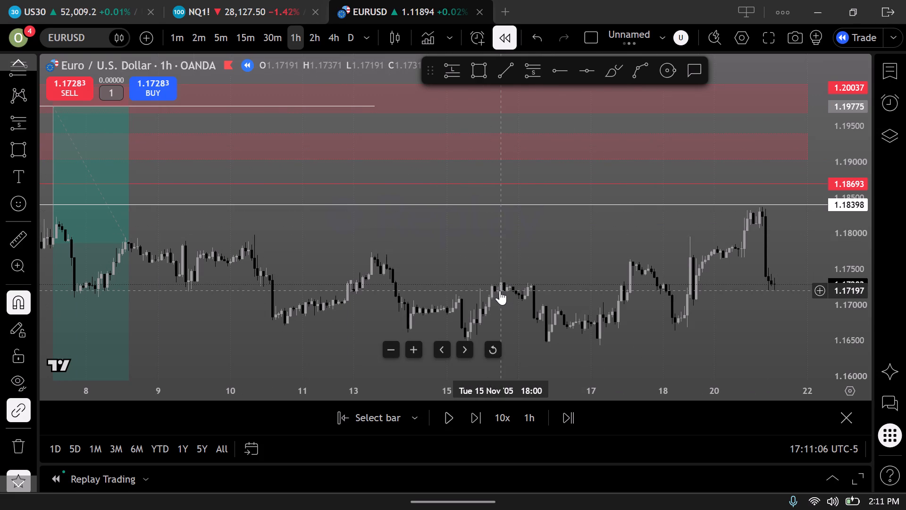
click(493, 351)
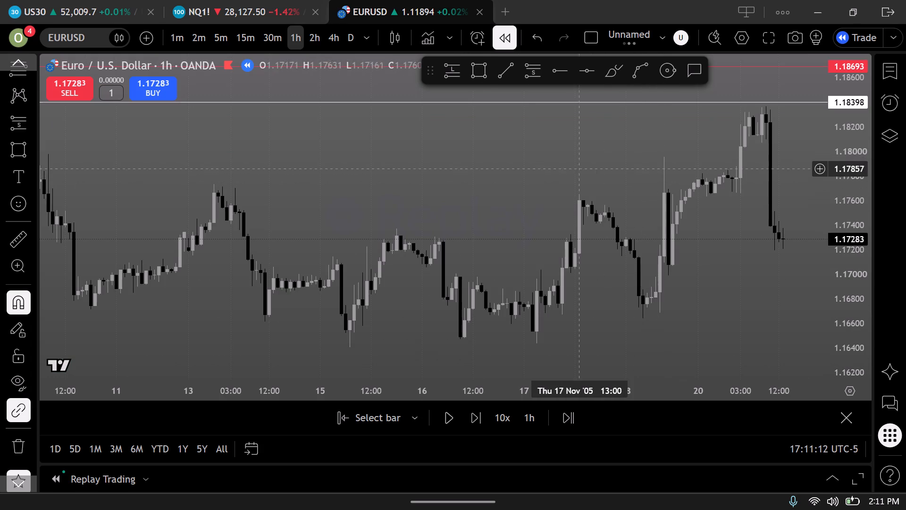
scroll(587, 159, down, 5)
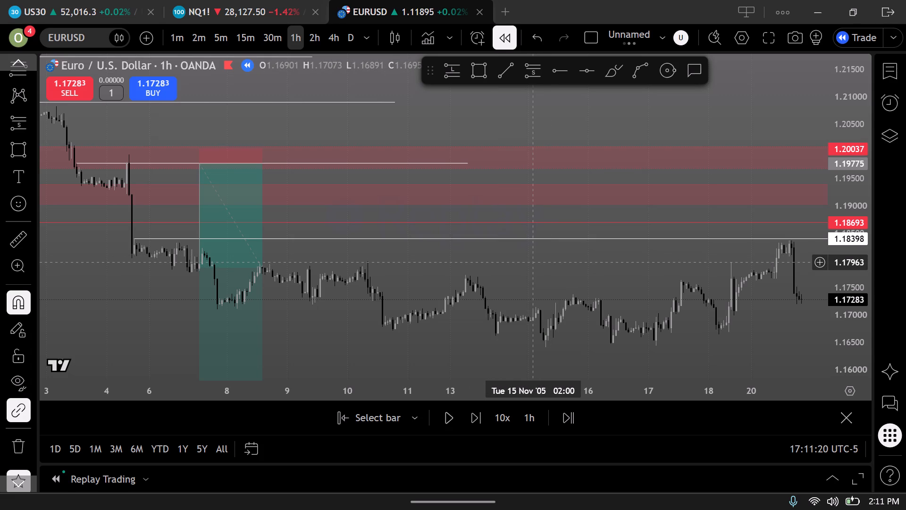
click(561, 67)
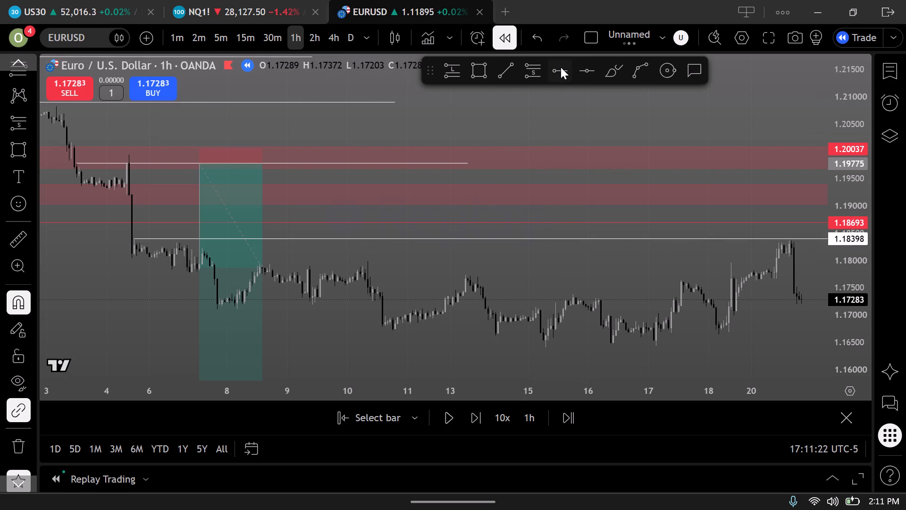
click(367, 256)
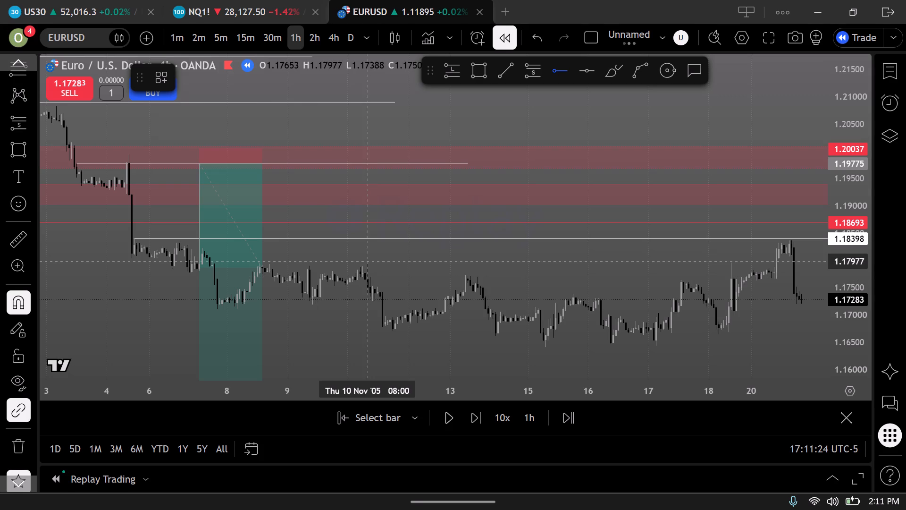
click(377, 262)
click(393, 280)
drag(418, 284, 329, 273)
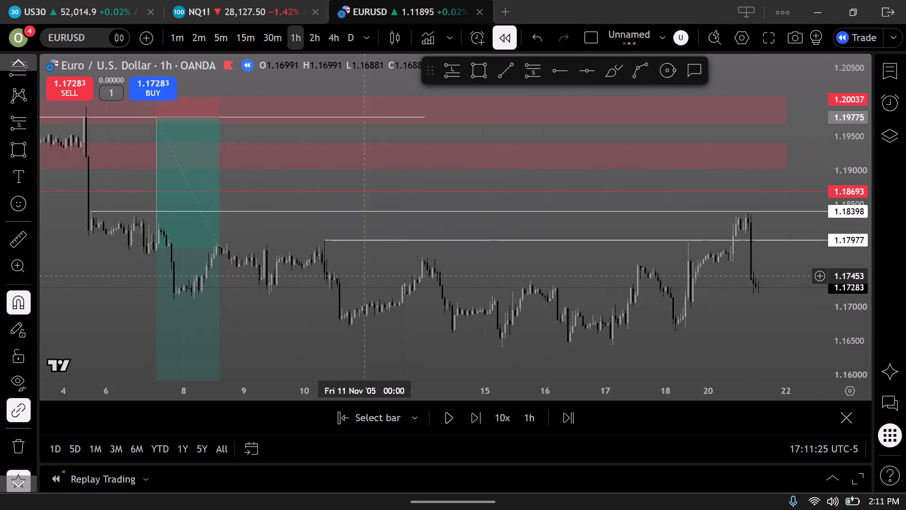
Draw a rectangle zone at the Tue 15 Nov '05 swing low, spanning 1.16403 to 1.16931.
drag(329, 273, 166, 275)
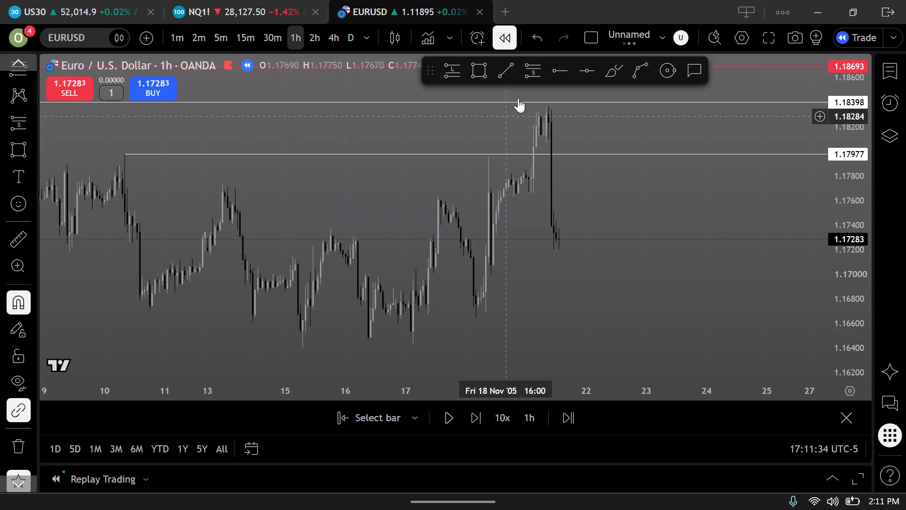
click(480, 74)
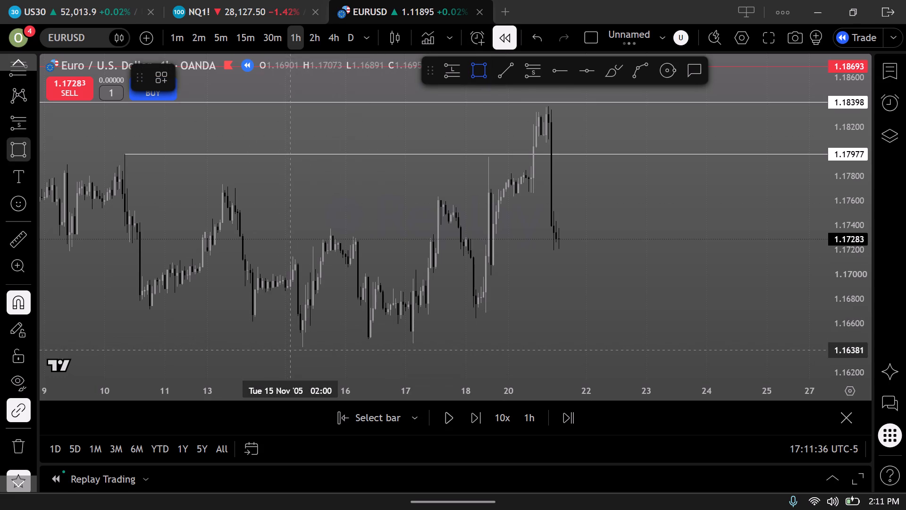
click(304, 358)
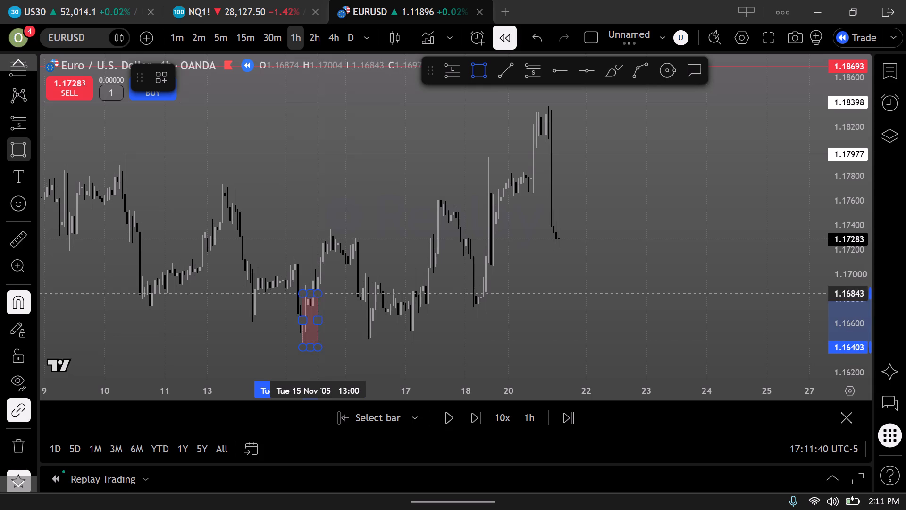
click(308, 282)
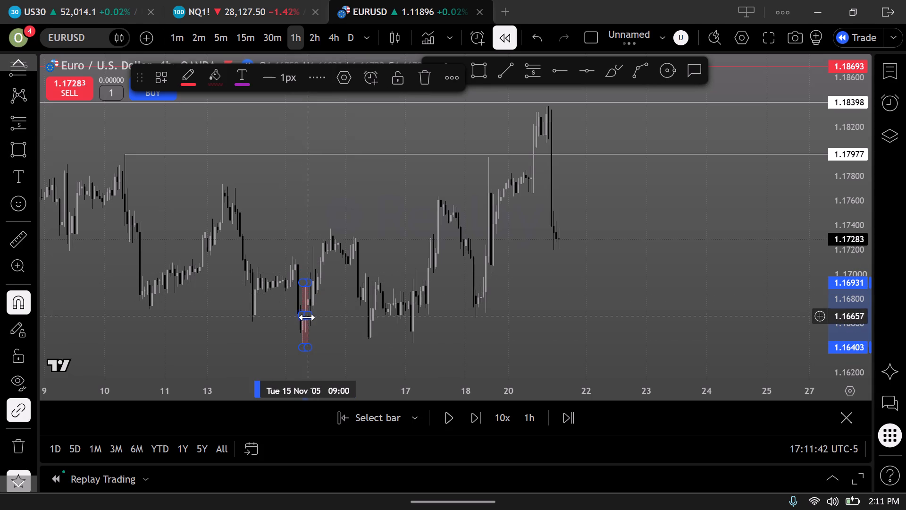
Stretch the new zone horizontally so it runs from Thu 10 Nov '05 12:00 to Fri 25 Nov '05 04:00.
drag(307, 317, 776, 339)
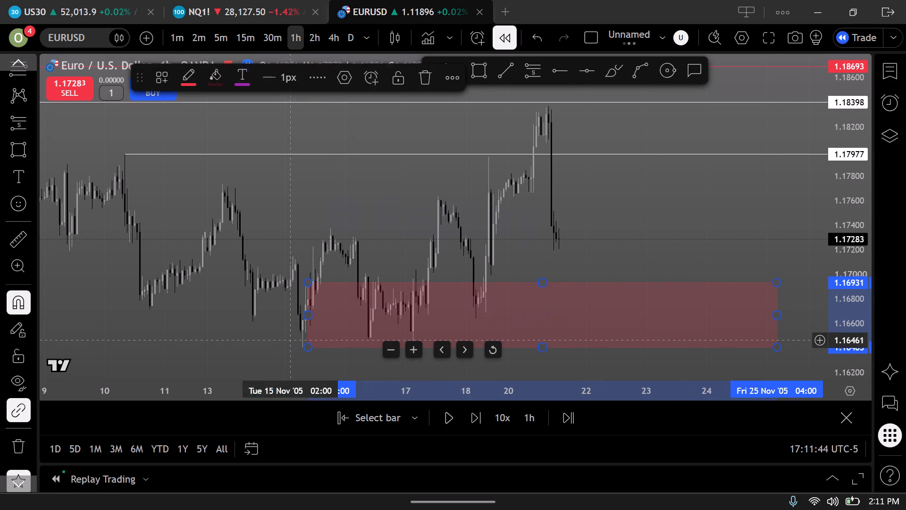
drag(309, 317, 275, 307)
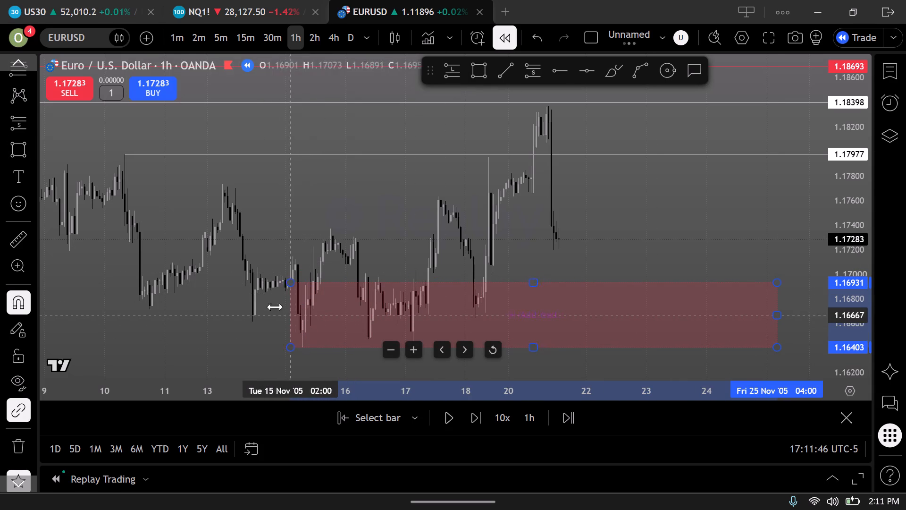
drag(275, 307, 116, 284)
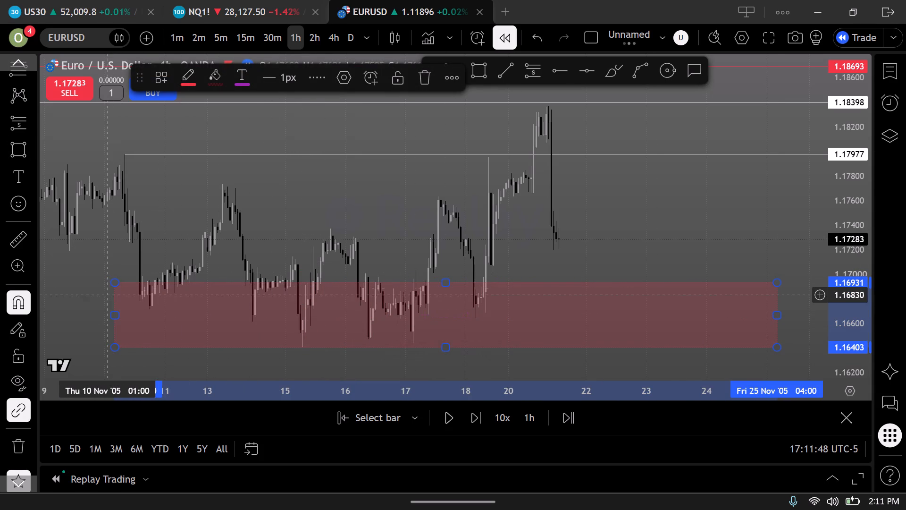
drag(113, 316, 135, 323)
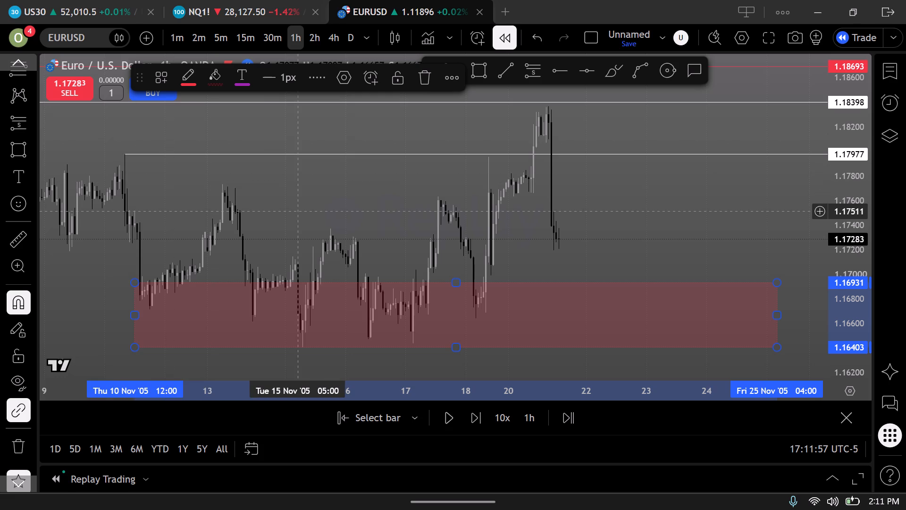
Advance the replay bar by bar from Mon 21 Nov to the Tue 22 Nov '05 17:00 candle.
drag(594, 193, 478, 219)
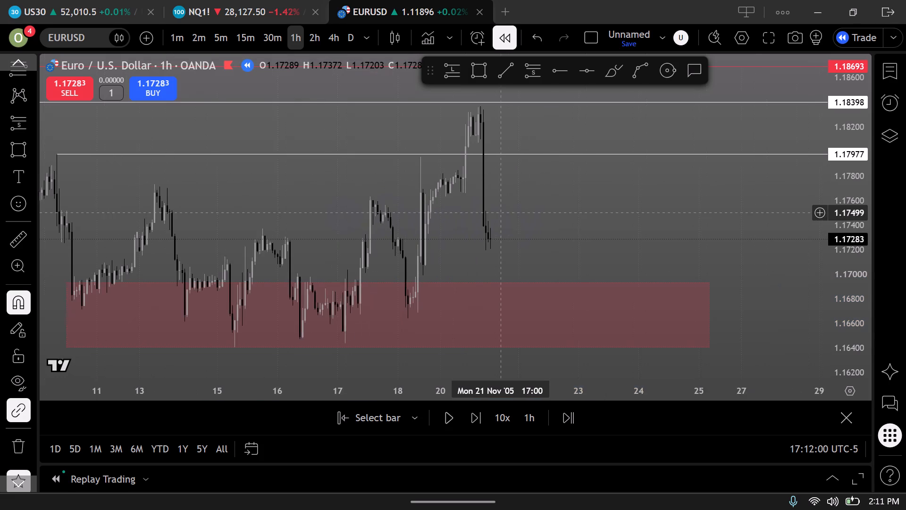
drag(478, 219, 475, 220)
scroll(554, 210, up, 2)
drag(500, 195, 612, 272)
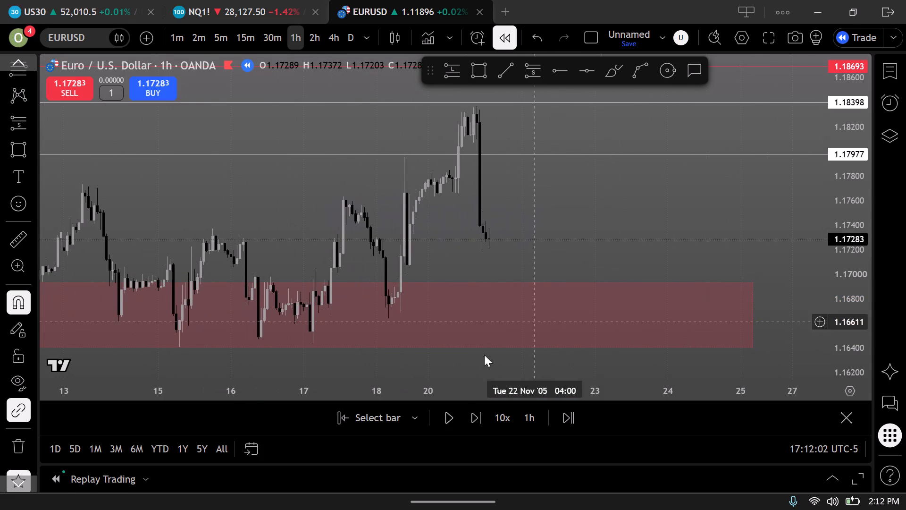
double_click(467, 351)
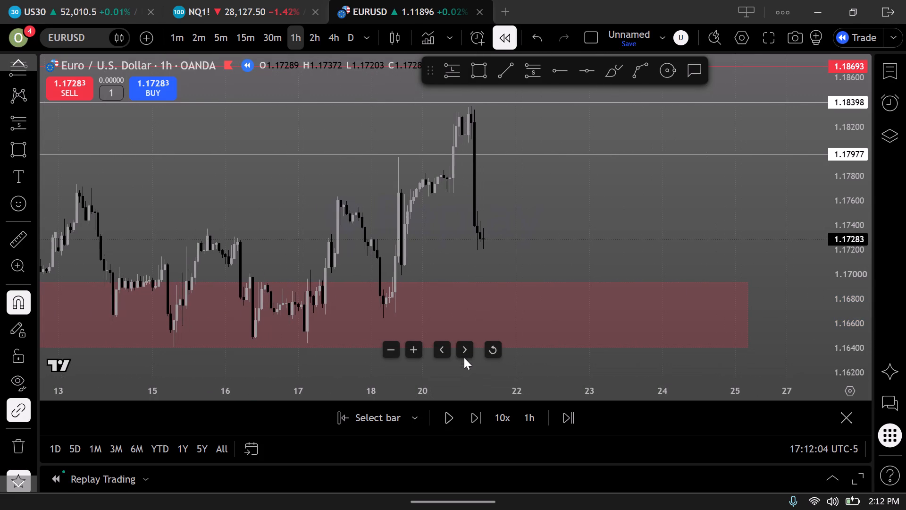
click(473, 424)
triple_click(473, 424)
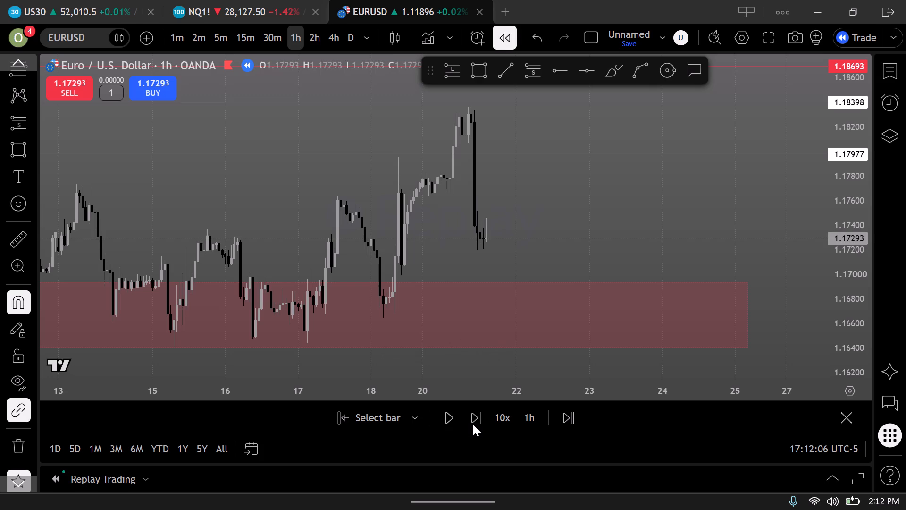
triple_click(473, 424)
triple_click(473, 424)
triple_click(473, 424)
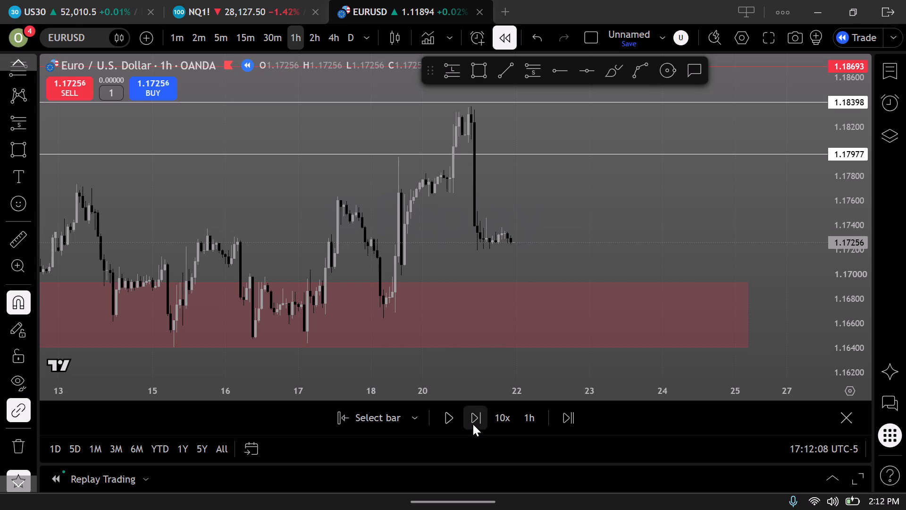
triple_click(473, 424)
triple_click(473, 424)
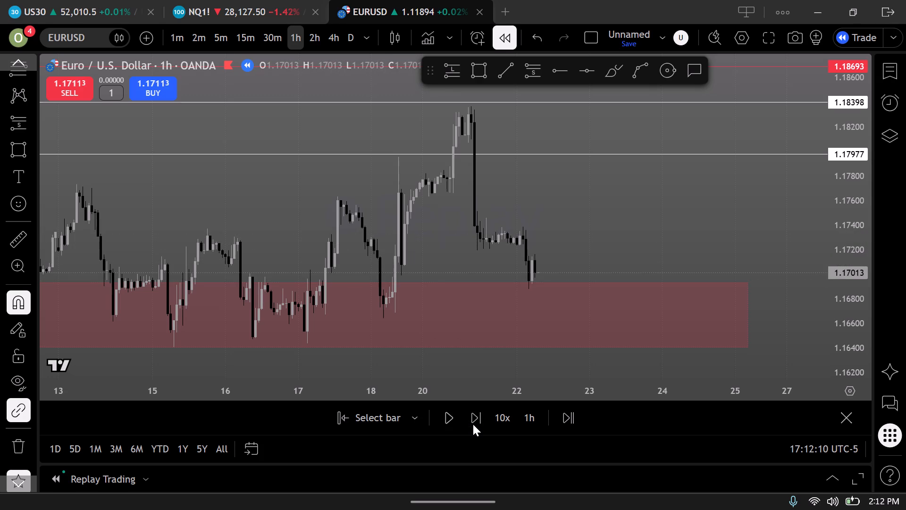
triple_click(473, 424)
triple_click(473, 424)
triple_click(473, 424)
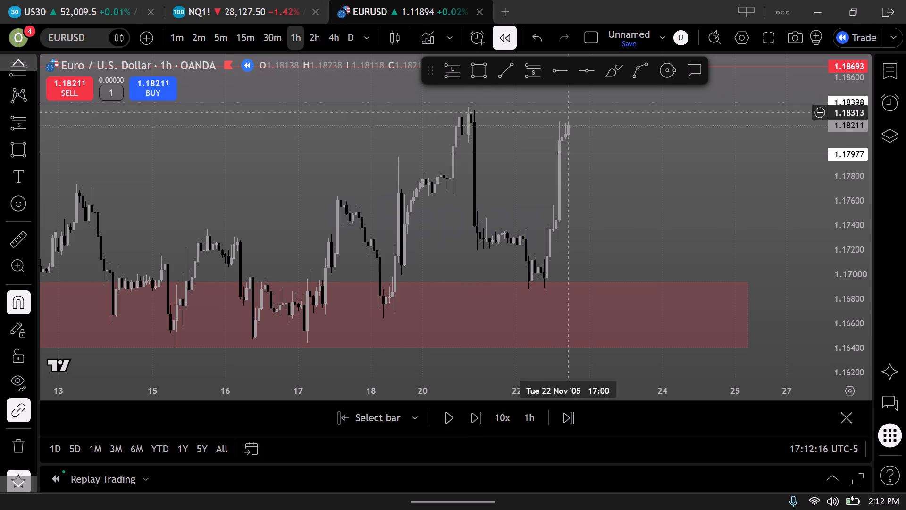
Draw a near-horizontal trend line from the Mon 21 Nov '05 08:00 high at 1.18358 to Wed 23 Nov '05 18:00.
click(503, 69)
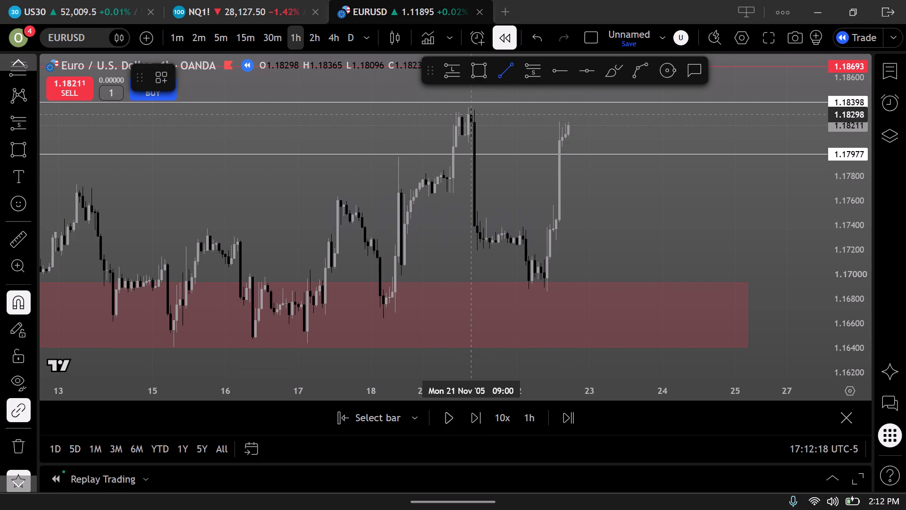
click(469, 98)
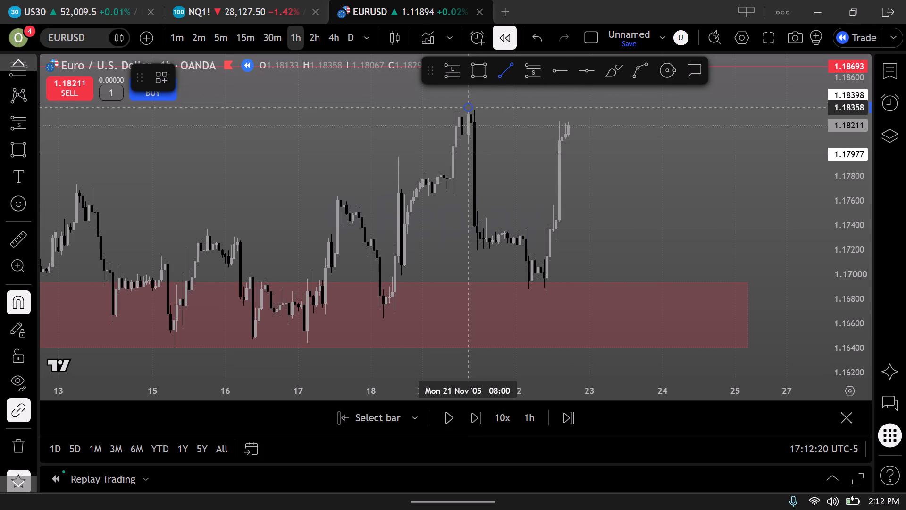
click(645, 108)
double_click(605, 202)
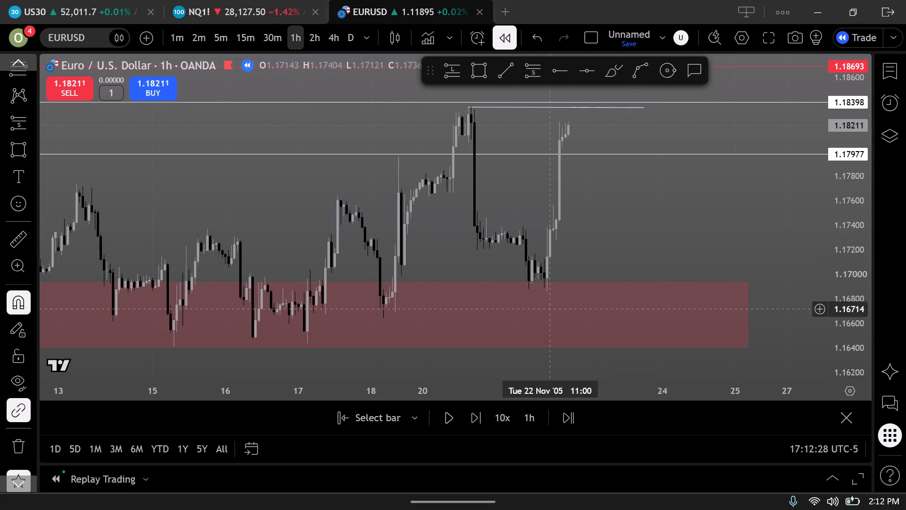
Advance the replay eight one-hour bars, into the early hours of Wed 23 Nov '05.
click(481, 418)
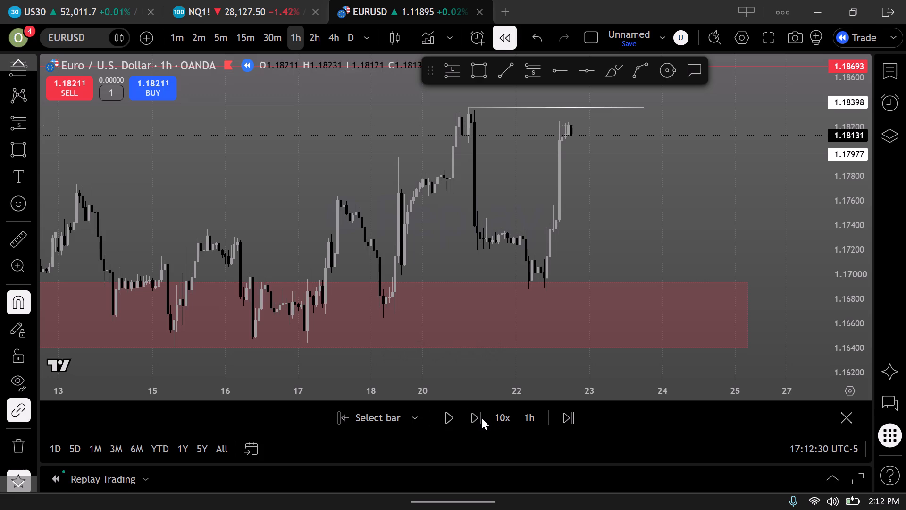
click(481, 418)
click(481, 418)
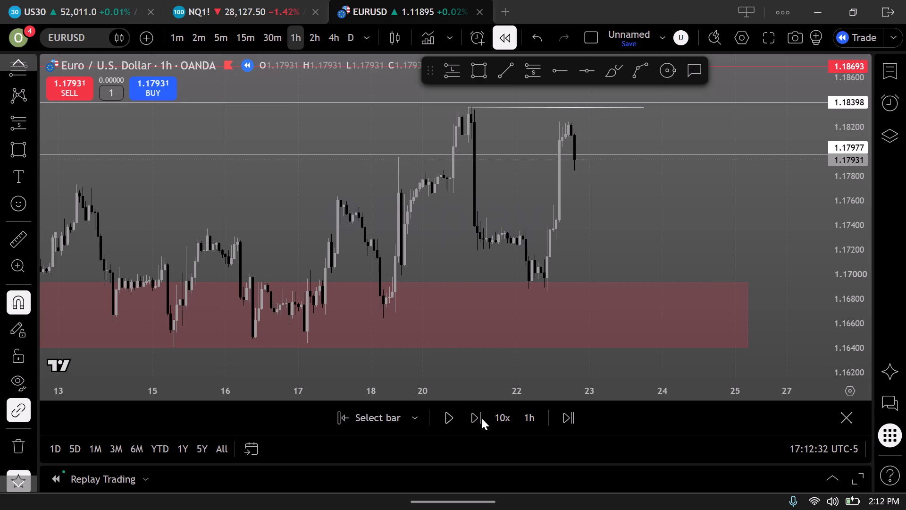
click(481, 418)
click(481, 418)
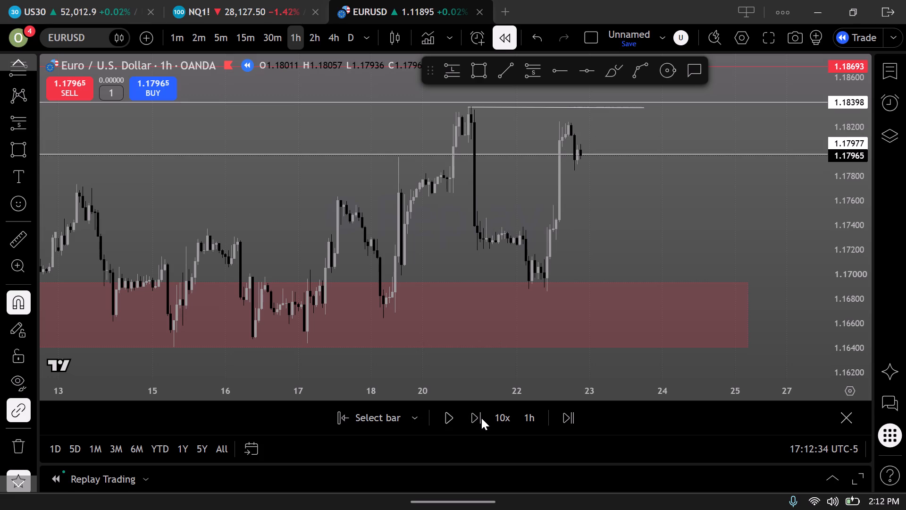
click(481, 418)
click(481, 418)
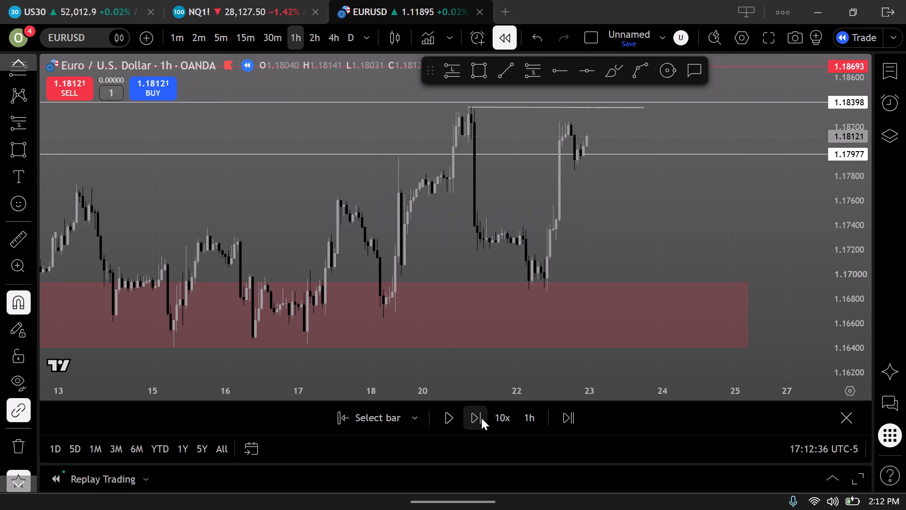
click(481, 418)
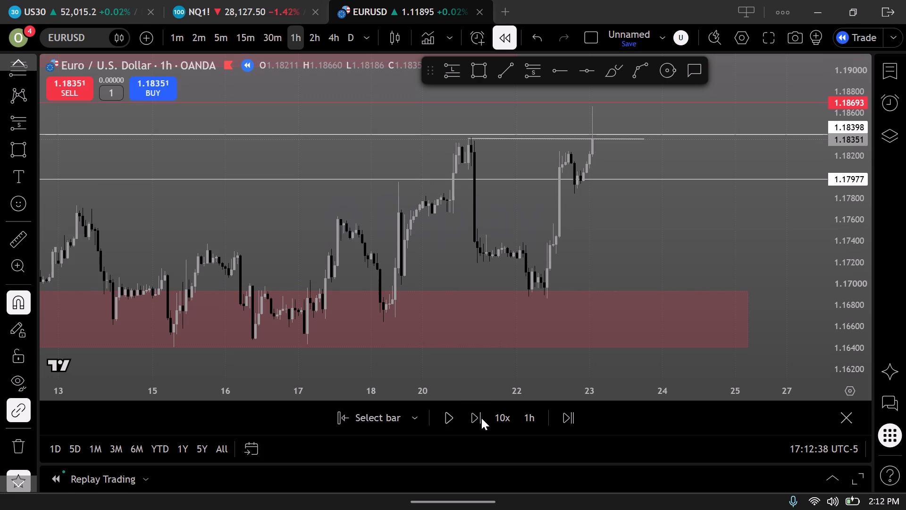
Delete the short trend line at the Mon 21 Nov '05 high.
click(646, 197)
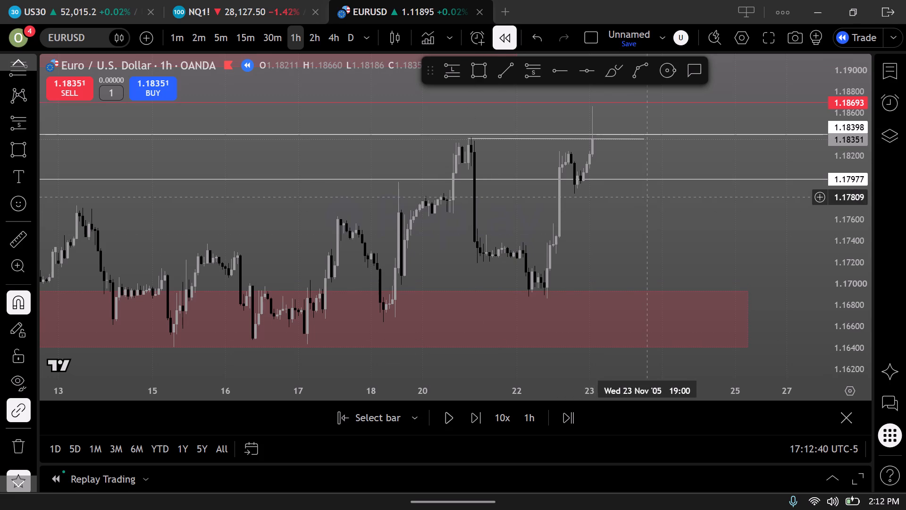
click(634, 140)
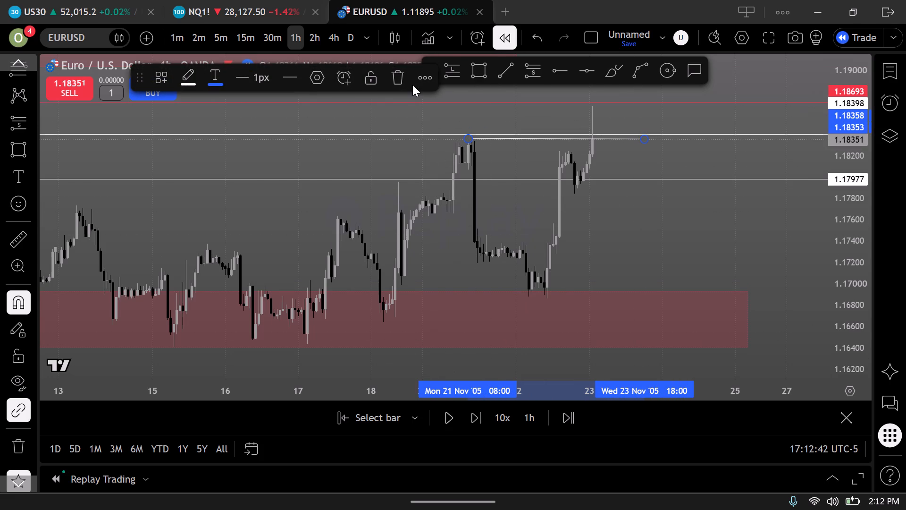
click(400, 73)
Review and delete the short position drawing placed at 7–8 Nov '05 with its entry at 1.19775.
scroll(337, 191, down, 9)
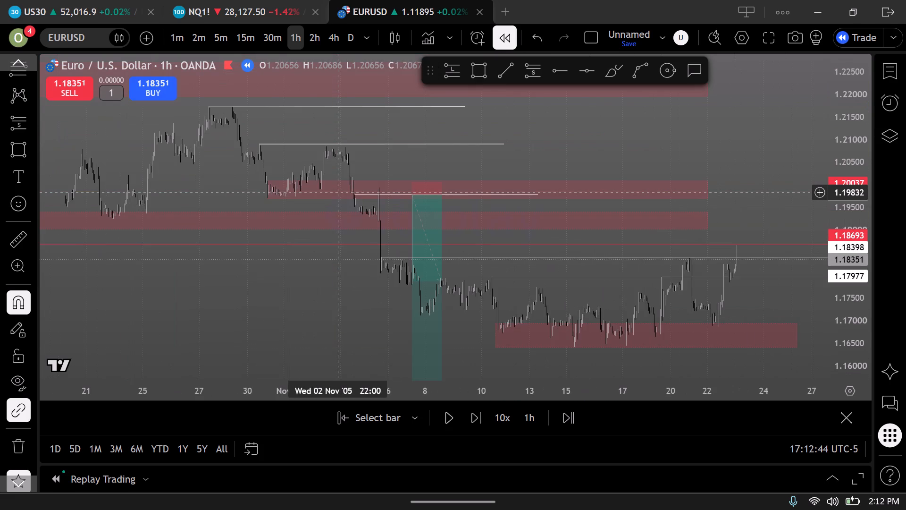
scroll(338, 192, up, 4)
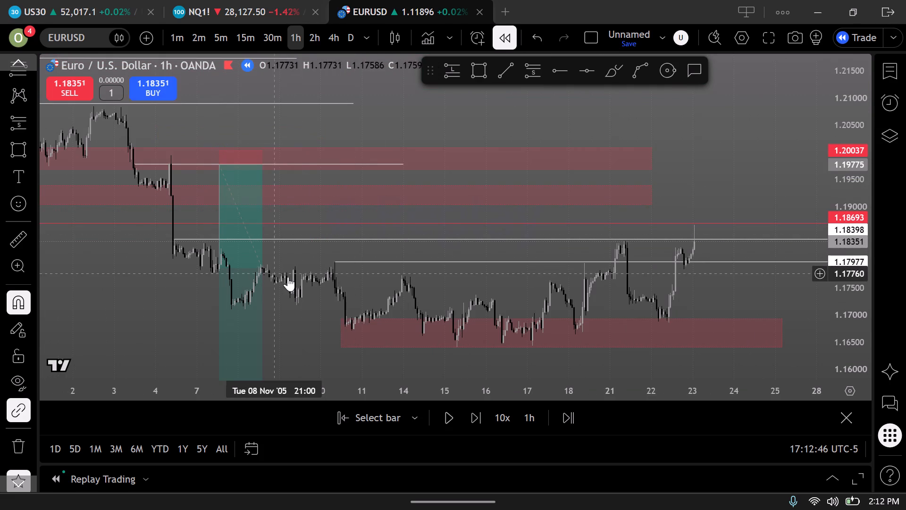
click(243, 264)
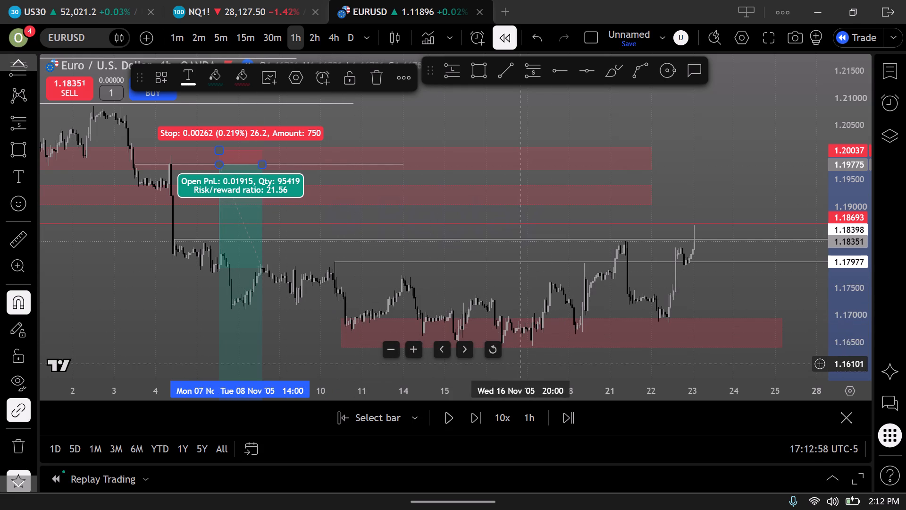
click(248, 157)
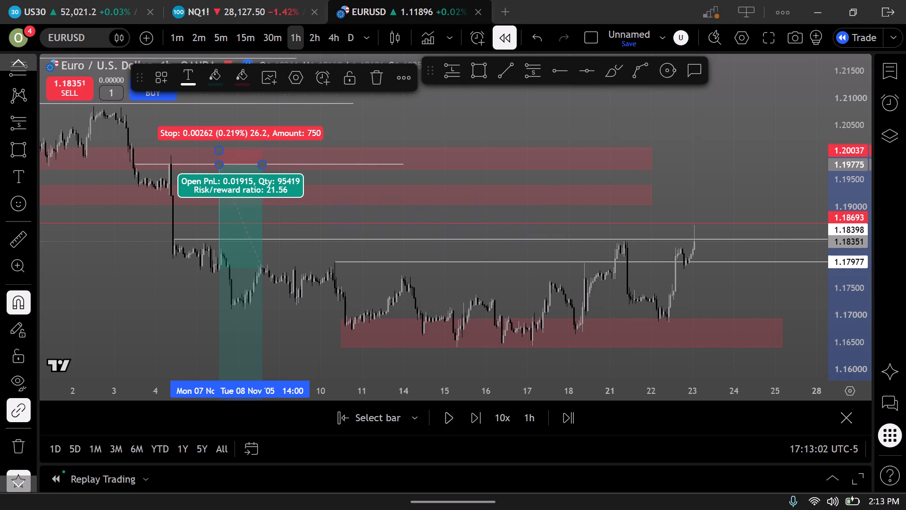
click(425, 120)
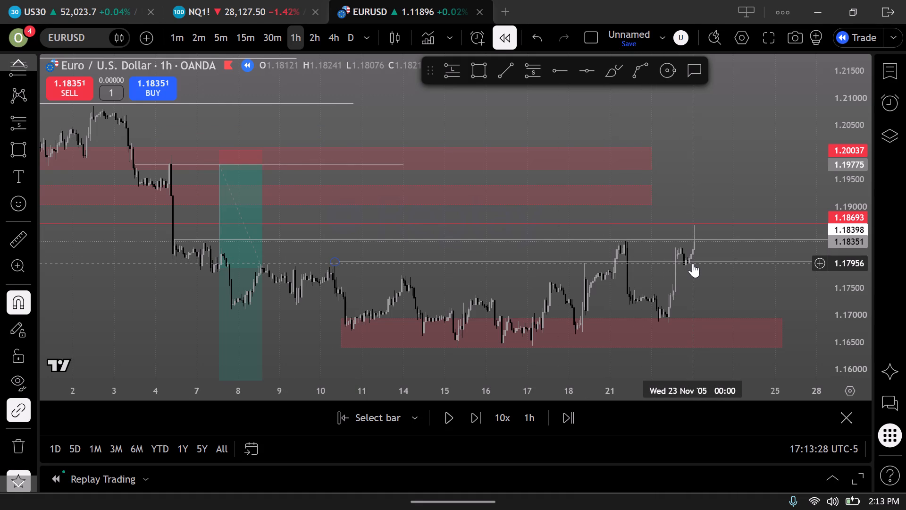
click(237, 196)
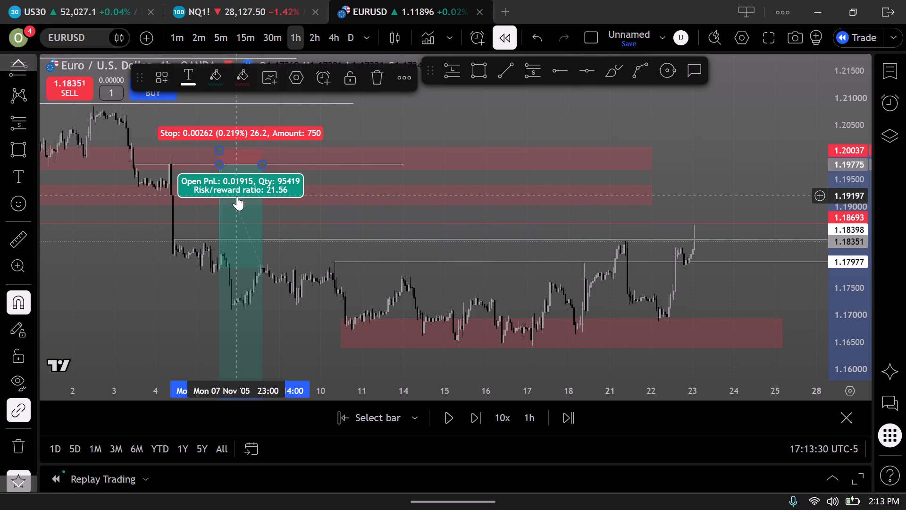
click(371, 76)
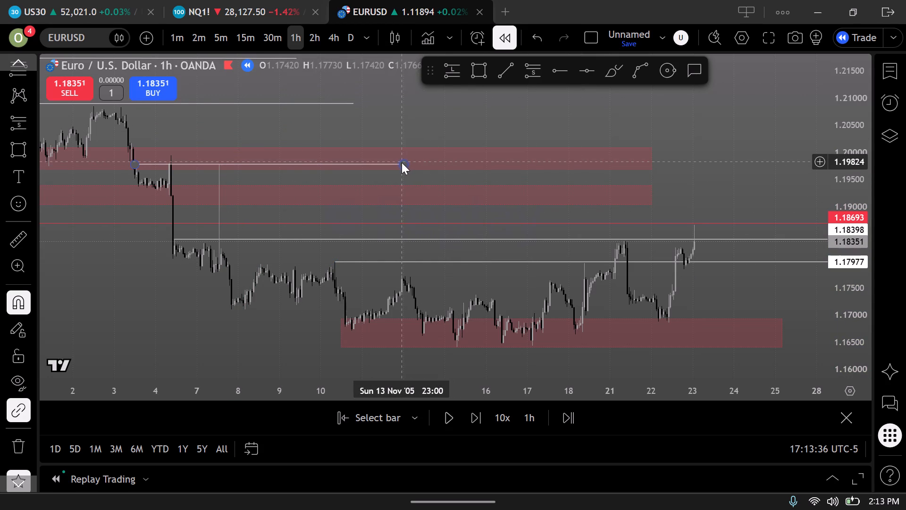
Extend the white trend line that starts at 1.19775 on Thu 03 Nov '05 out to Fri 25 Nov '05.
drag(402, 162, 793, 168)
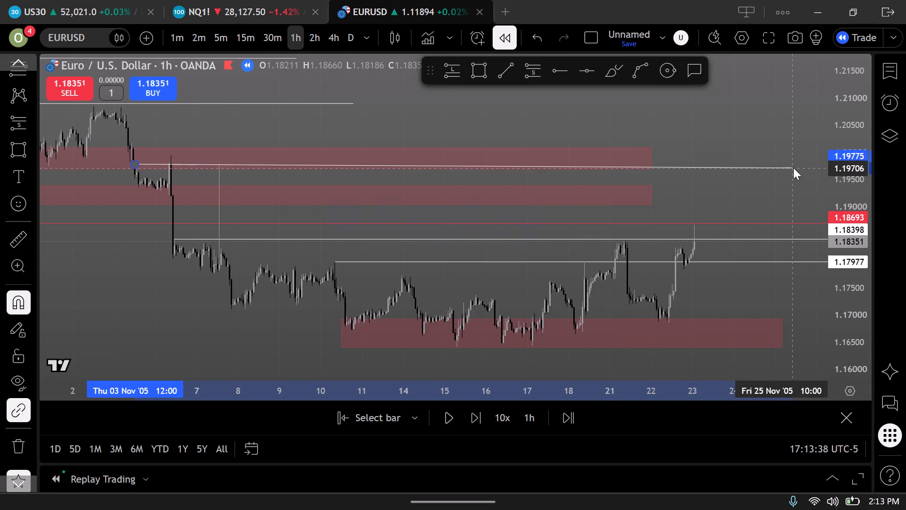
drag(793, 168, 802, 164)
click(750, 129)
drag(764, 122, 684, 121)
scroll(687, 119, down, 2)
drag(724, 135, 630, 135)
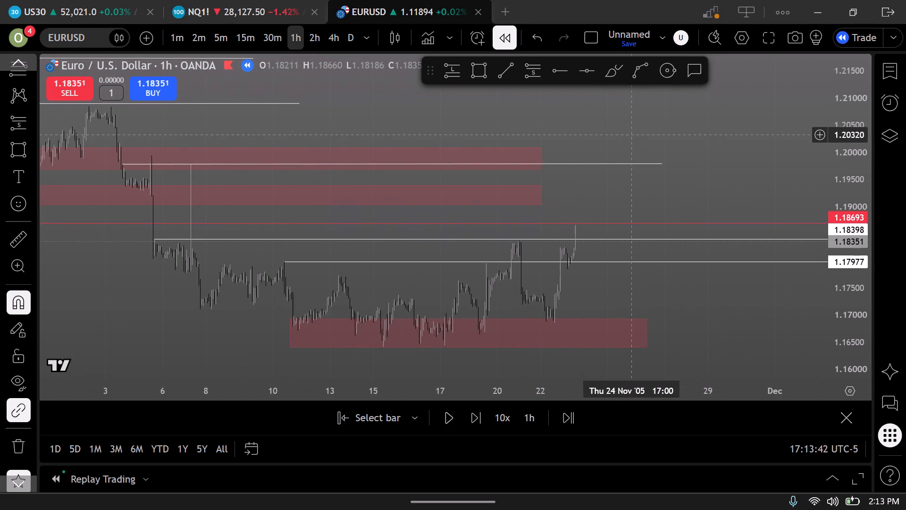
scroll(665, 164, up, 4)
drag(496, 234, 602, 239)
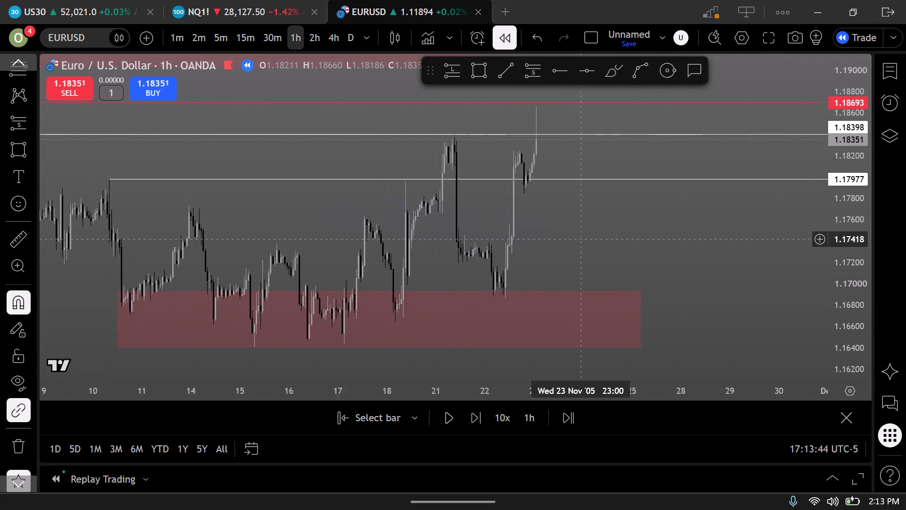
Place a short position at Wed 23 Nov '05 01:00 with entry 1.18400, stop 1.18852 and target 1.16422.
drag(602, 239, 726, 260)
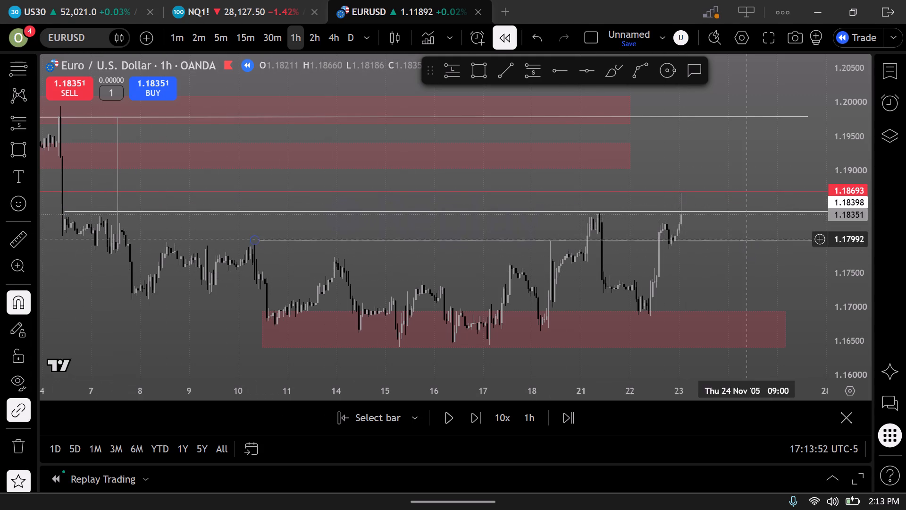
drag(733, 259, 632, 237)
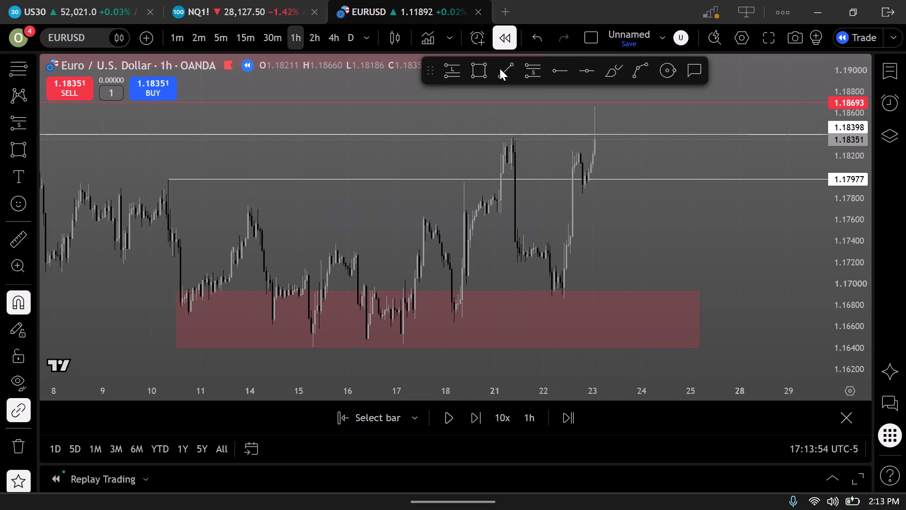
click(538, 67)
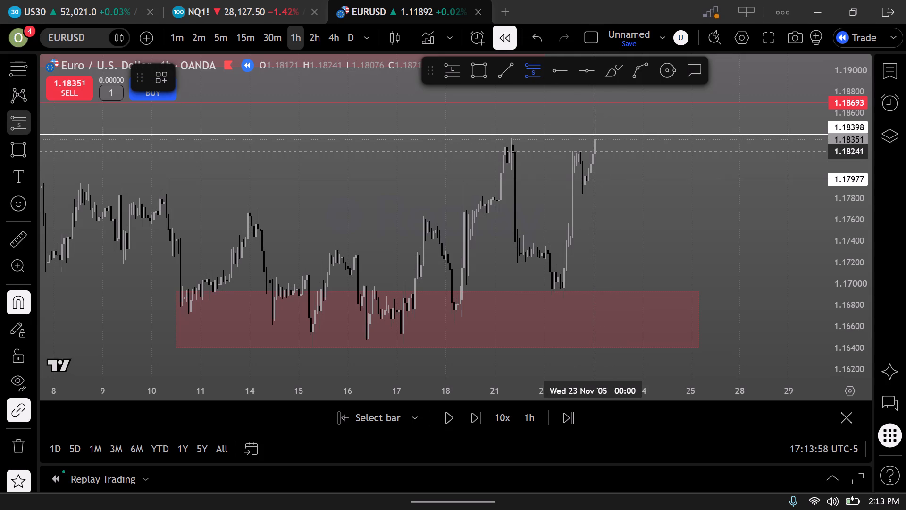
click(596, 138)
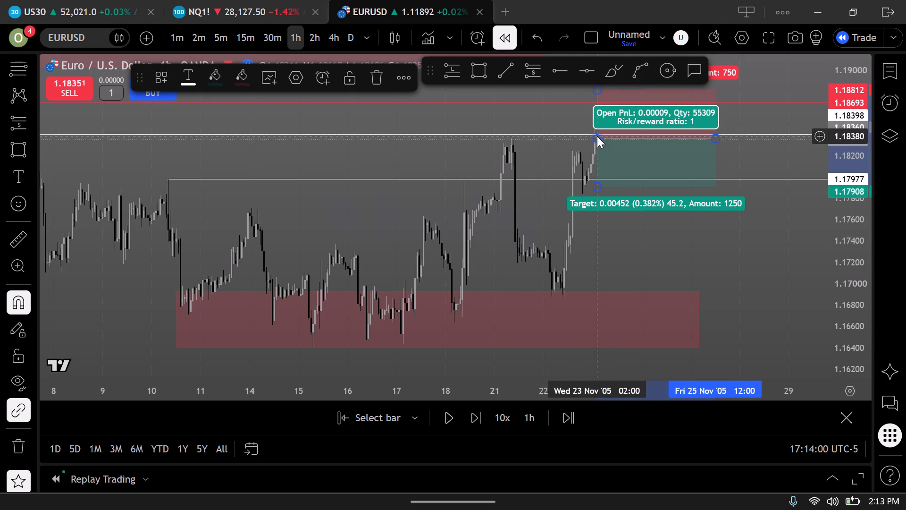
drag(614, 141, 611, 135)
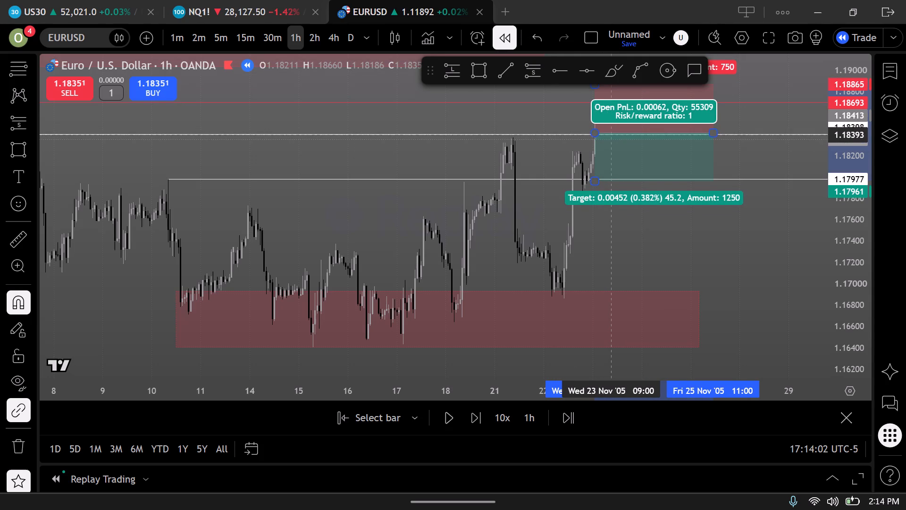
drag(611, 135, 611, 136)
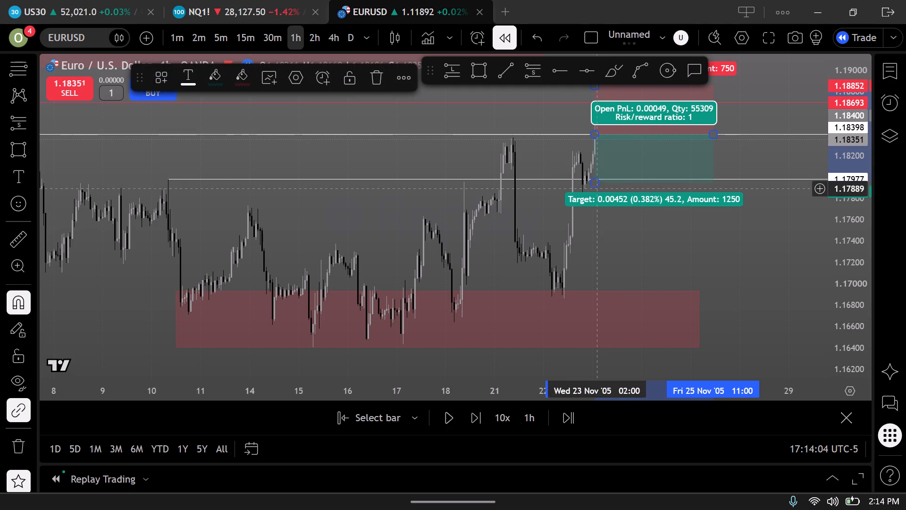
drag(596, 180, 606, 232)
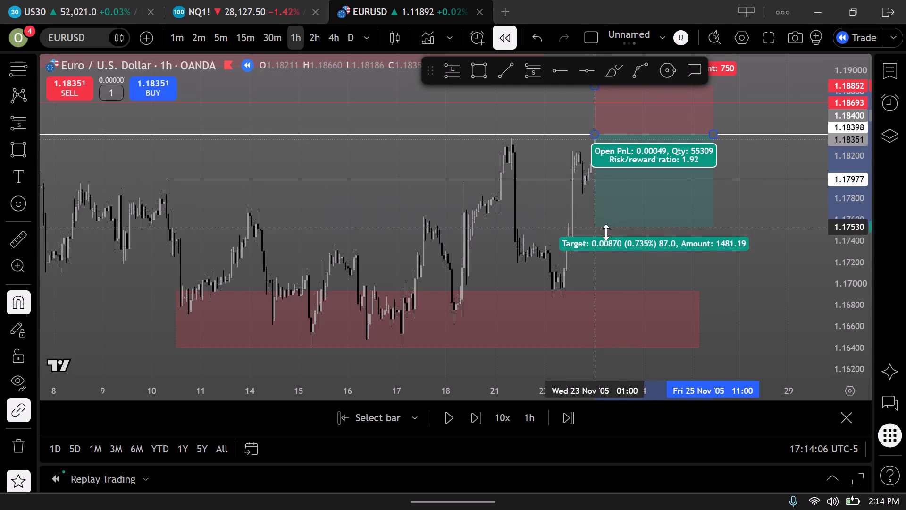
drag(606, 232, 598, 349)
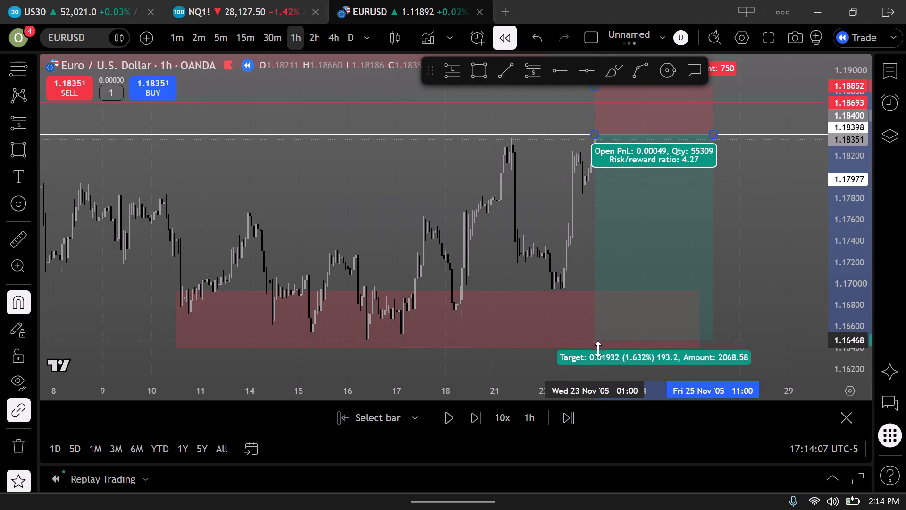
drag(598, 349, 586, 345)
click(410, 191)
Examine the short position against the red zones, the white levels and the price action since early November.
drag(444, 145, 464, 185)
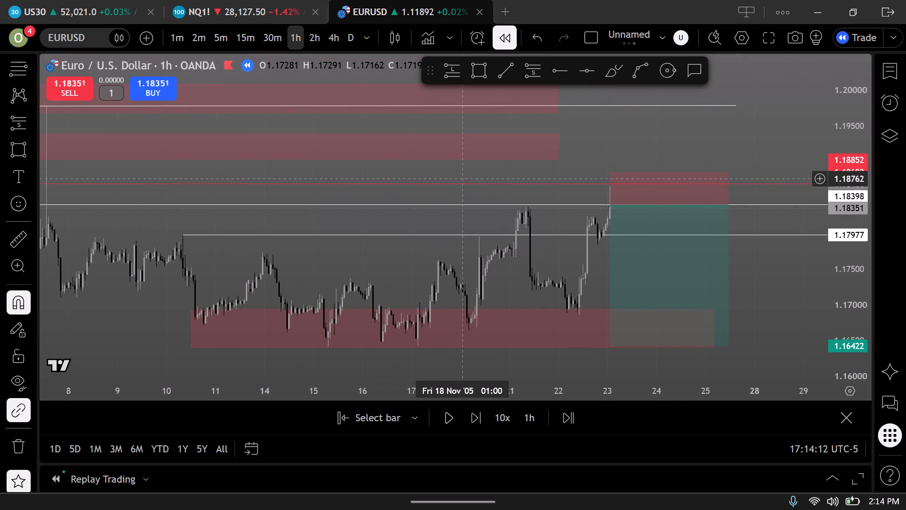
drag(464, 185, 467, 194)
scroll(607, 169, up, 2)
scroll(608, 169, down, 5)
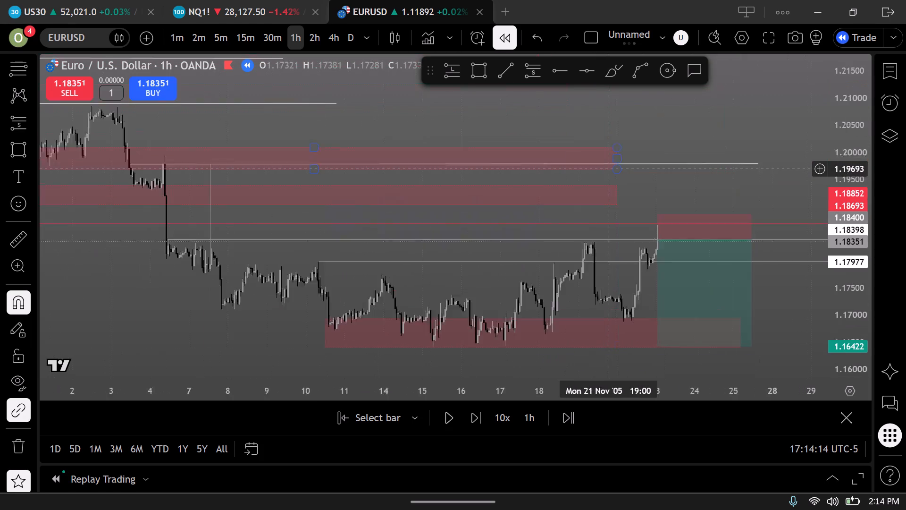
scroll(606, 170, up, 2)
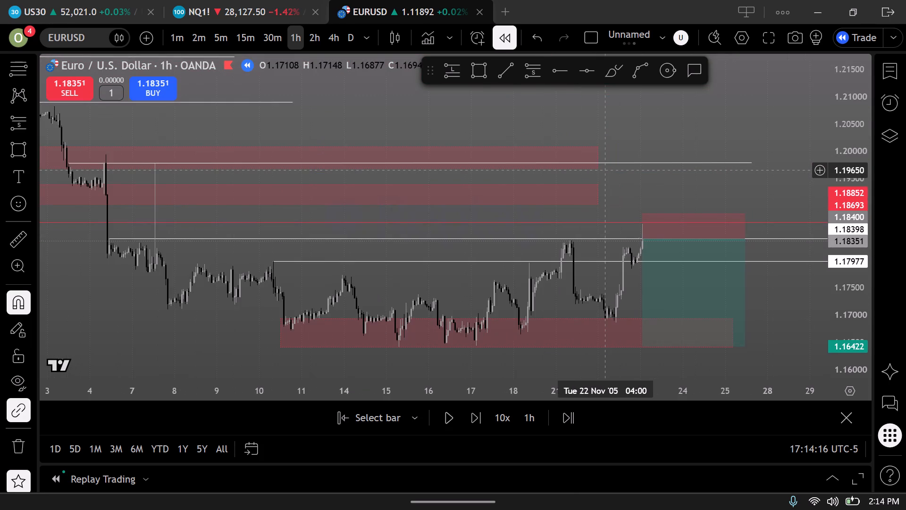
scroll(605, 170, up, 1)
scroll(576, 174, down, 1)
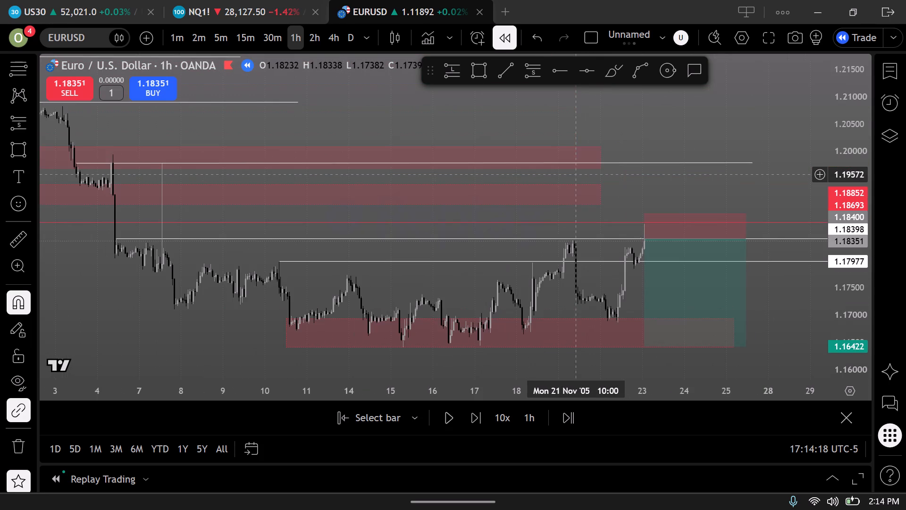
scroll(576, 174, up, 2)
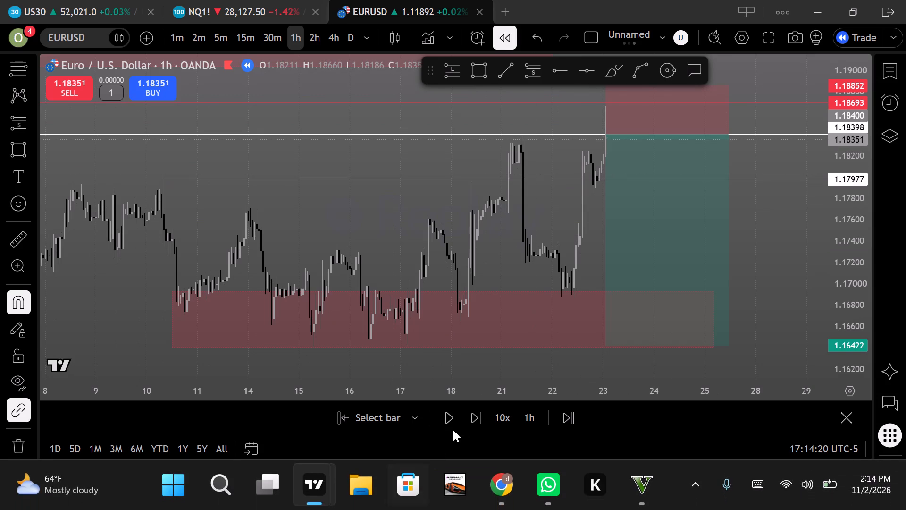
scroll(486, 263, up, 3)
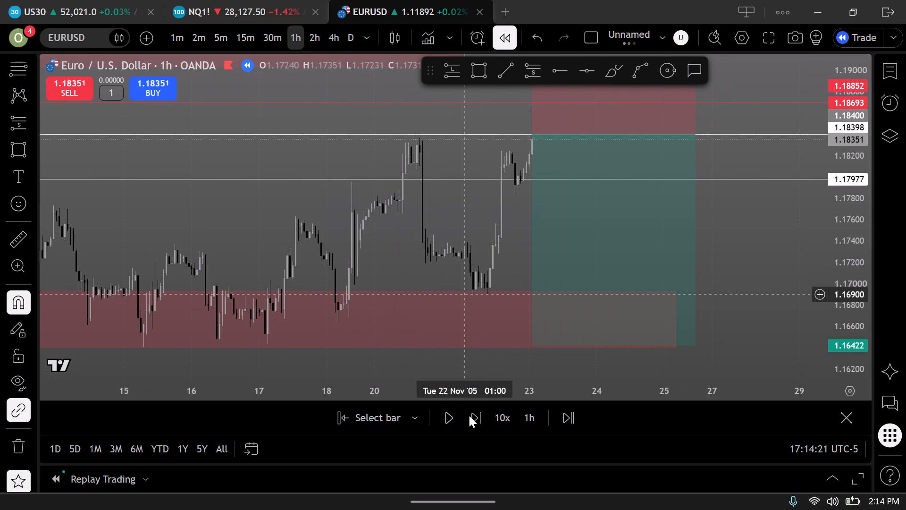
Advance the replay bar by bar on the 1-hour chart to the evening of Wed 23 Nov '05.
triple_click(476, 420)
click(476, 420)
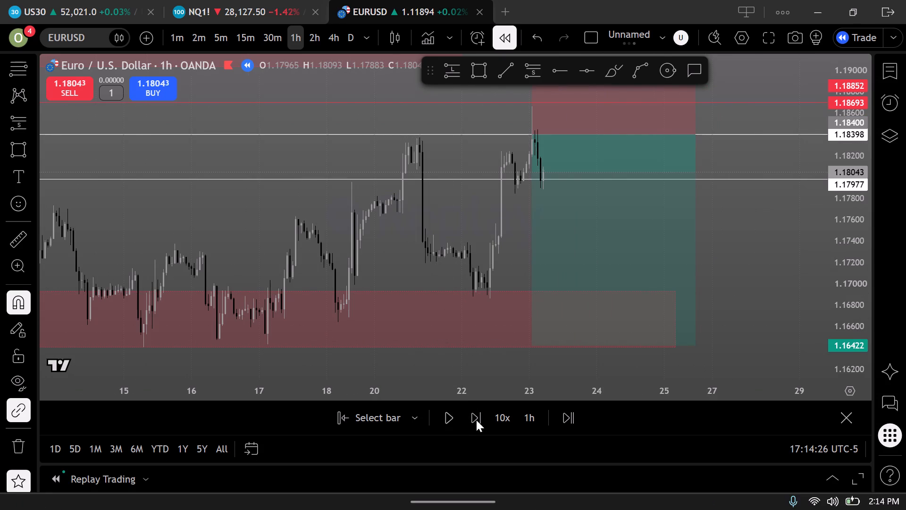
click(476, 420)
triple_click(476, 420)
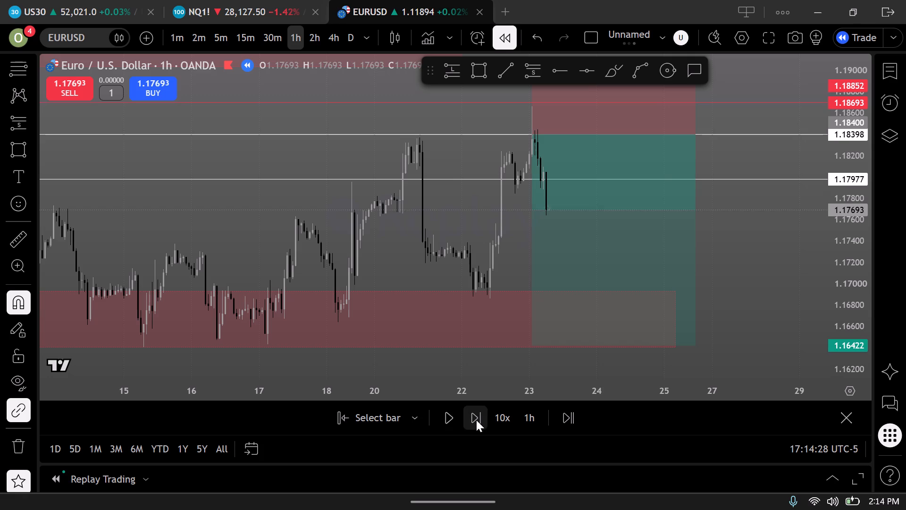
triple_click(476, 420)
triple_click(476, 420)
click(476, 420)
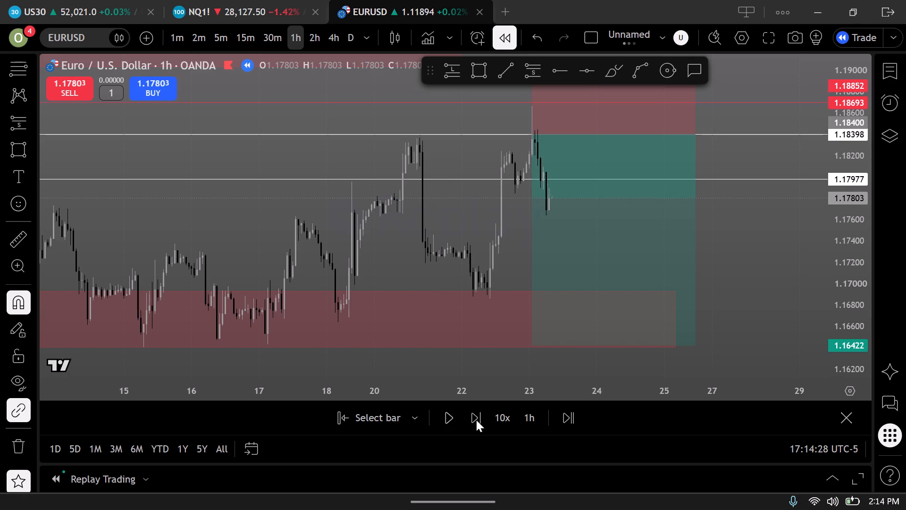
click(476, 420)
triple_click(476, 420)
triple_click(476, 420)
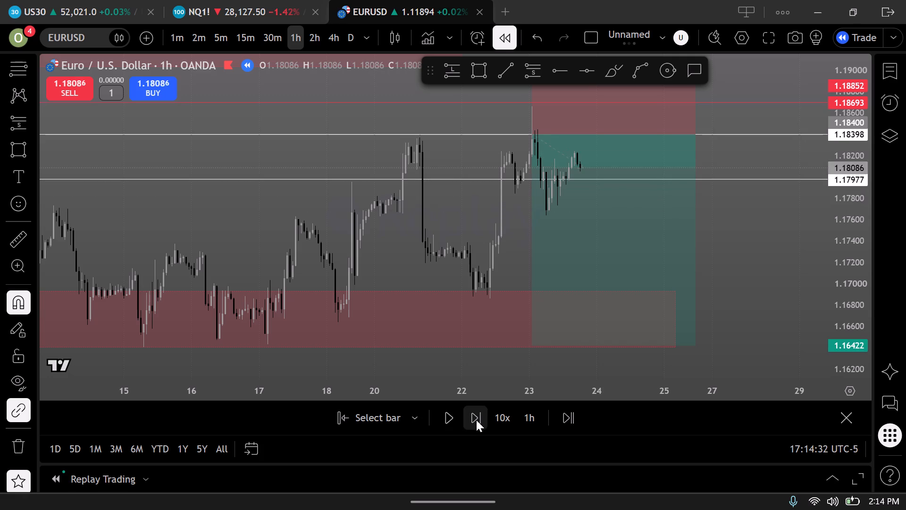
triple_click(476, 420)
triple_click(476, 420)
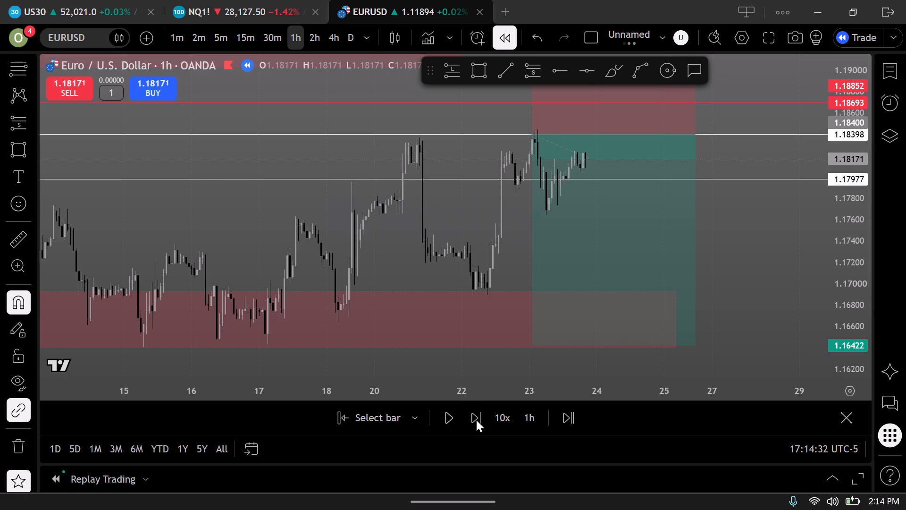
Advance the replay bar by bar until shortly before the short position's end at Fri 25 Nov '05 11:00.
click(476, 420)
triple_click(476, 420)
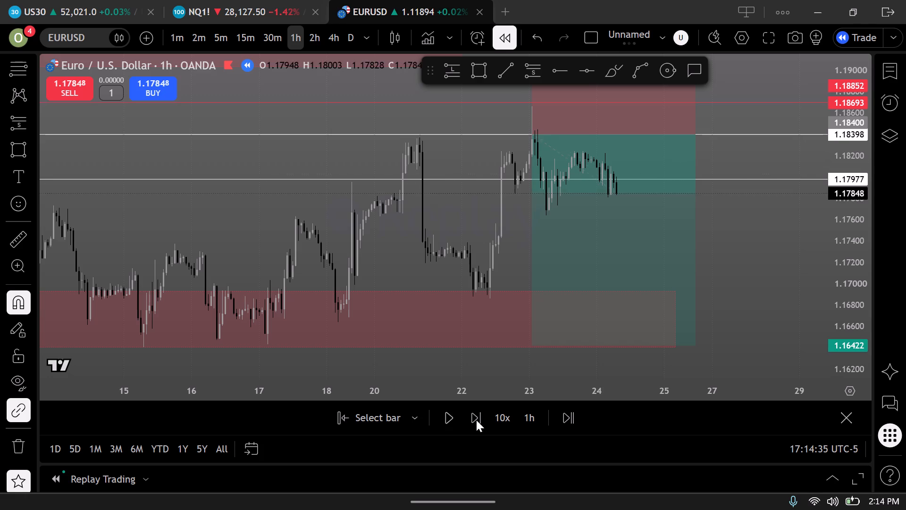
triple_click(476, 420)
triple_click(476, 420)
triple_click(476, 420)
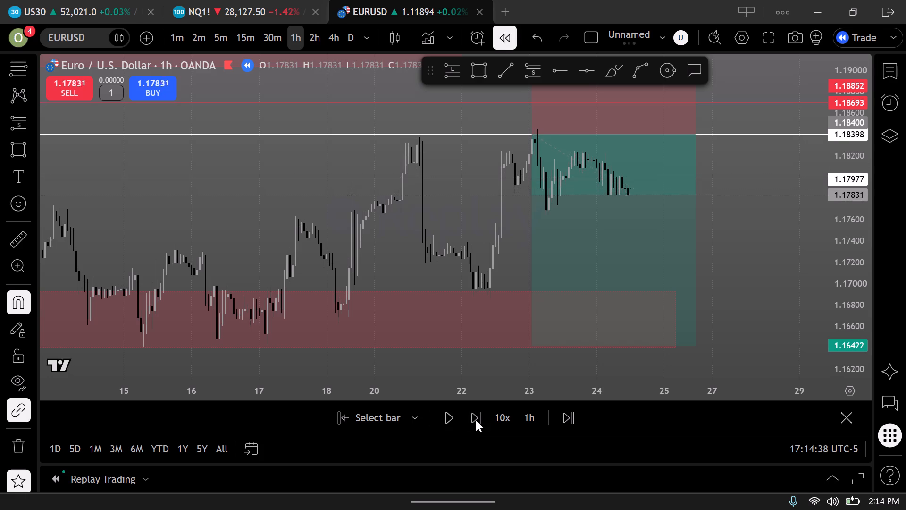
triple_click(476, 420)
triple_click(476, 420)
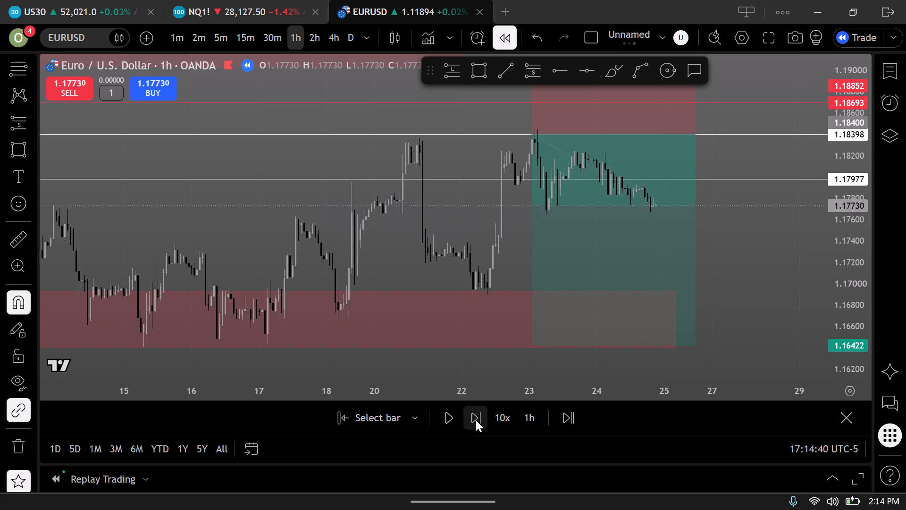
triple_click(476, 420)
triple_click(476, 420)
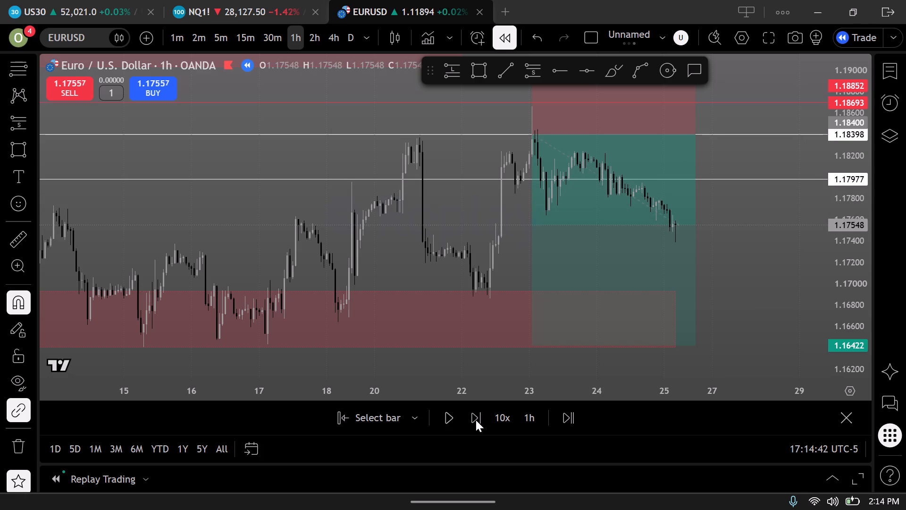
triple_click(476, 420)
triple_click(476, 420)
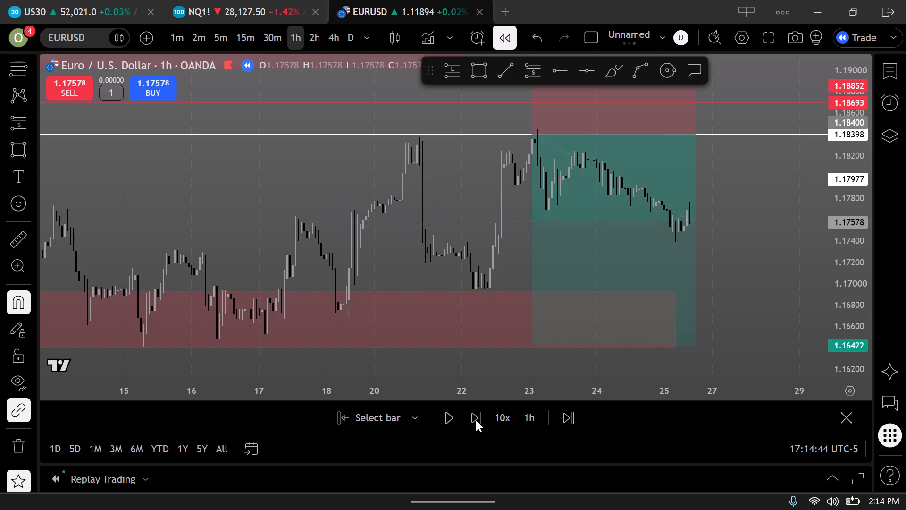
Advance the replay bar by bar past the weekend to the afternoon of Mon 28 Nov '05.
triple_click(476, 420)
triple_click(476, 420)
triple_click(476, 420)
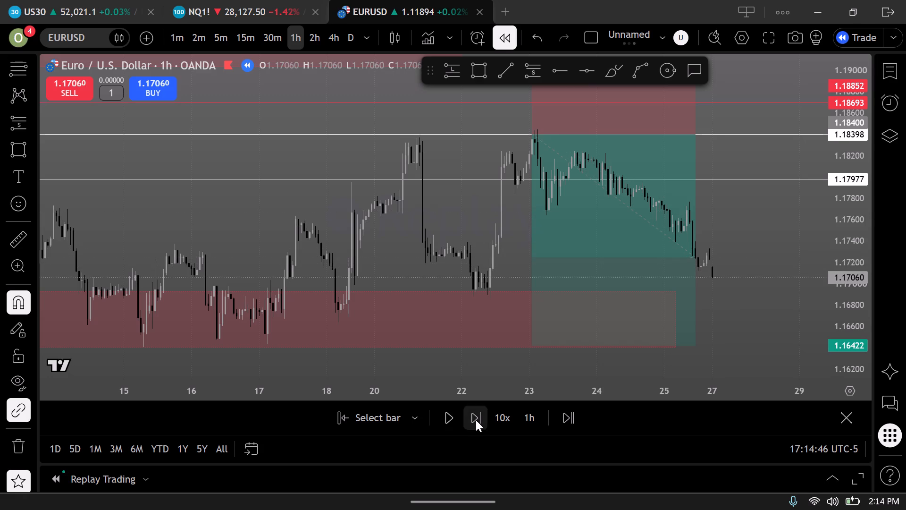
triple_click(476, 420)
double_click(476, 420)
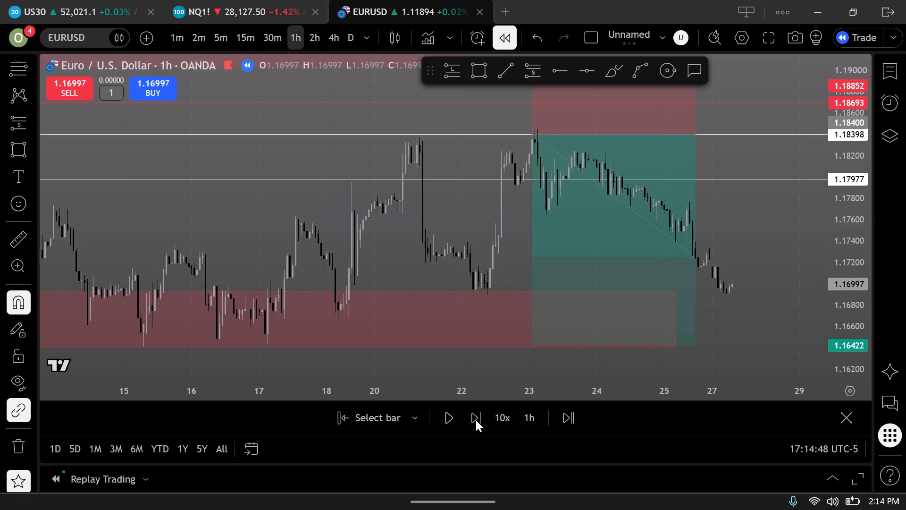
triple_click(476, 420)
triple_click(476, 420)
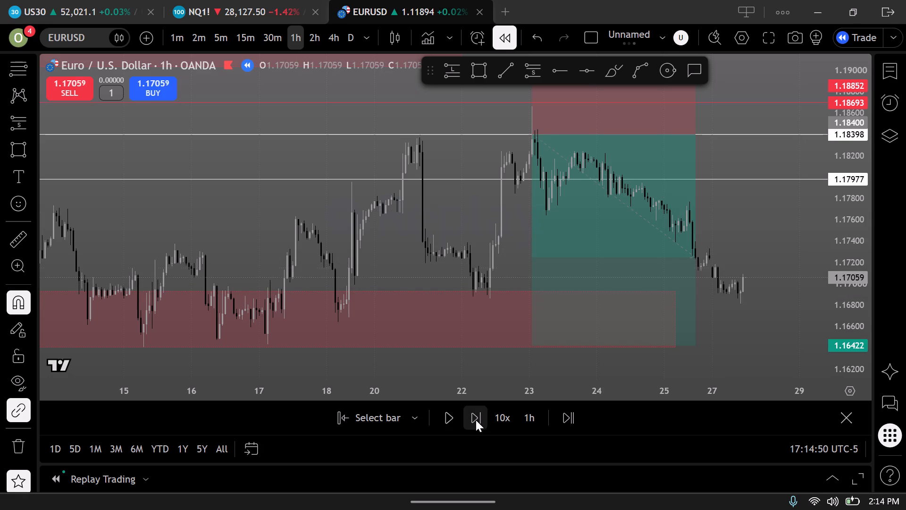
triple_click(476, 420)
triple_click(476, 420)
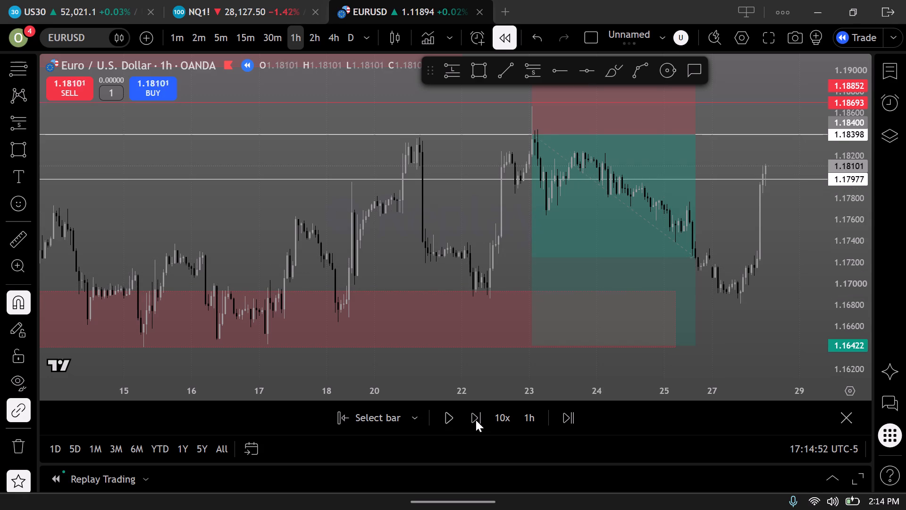
double_click(476, 420)
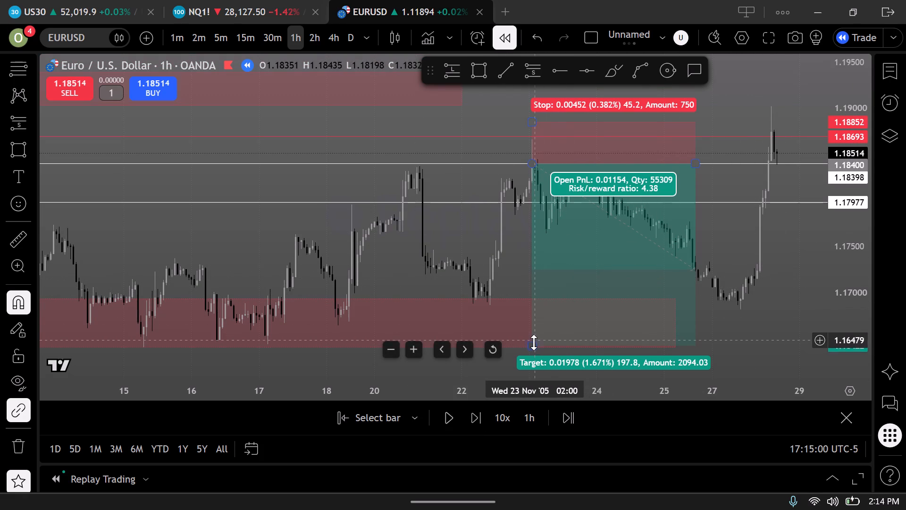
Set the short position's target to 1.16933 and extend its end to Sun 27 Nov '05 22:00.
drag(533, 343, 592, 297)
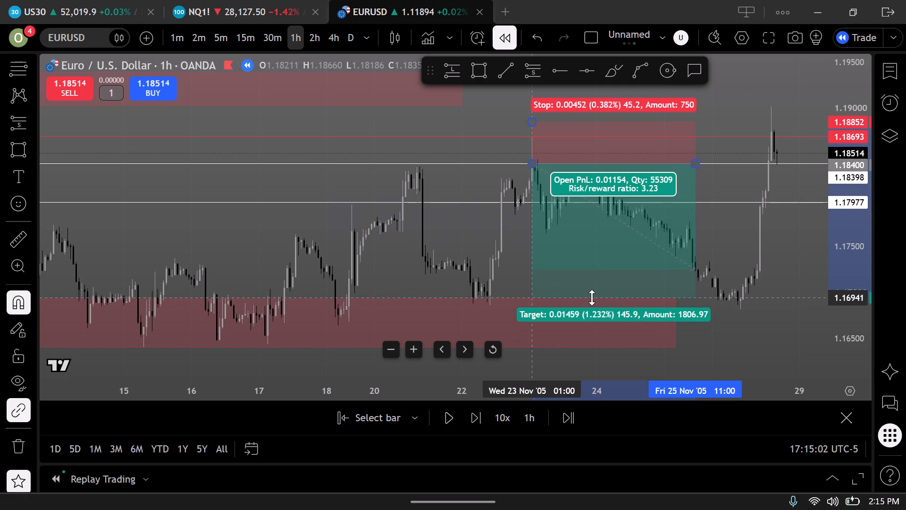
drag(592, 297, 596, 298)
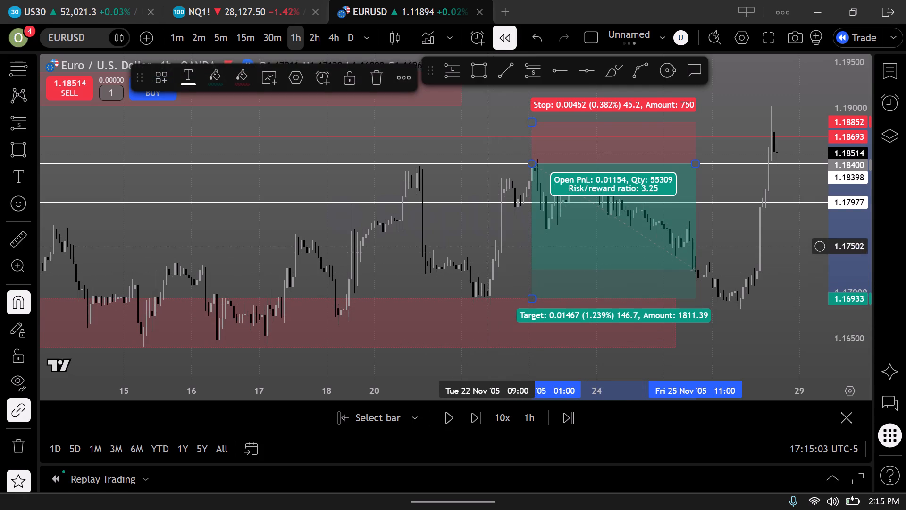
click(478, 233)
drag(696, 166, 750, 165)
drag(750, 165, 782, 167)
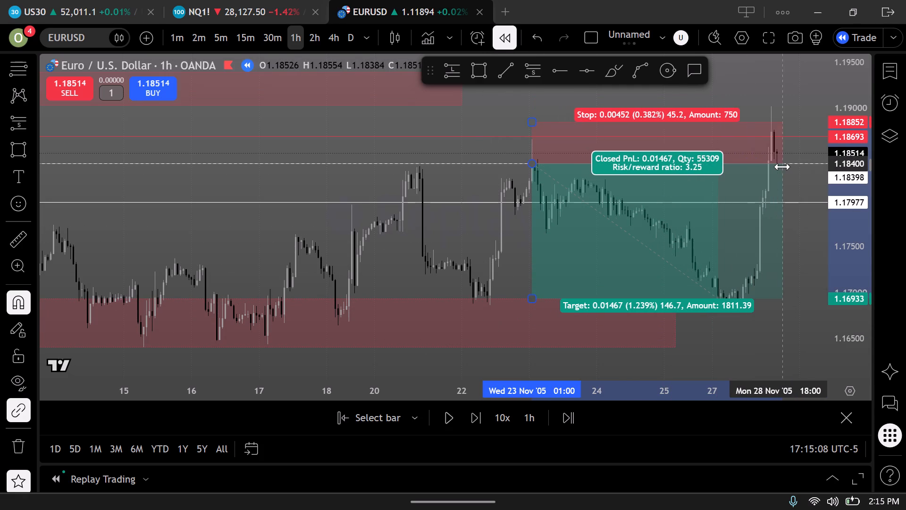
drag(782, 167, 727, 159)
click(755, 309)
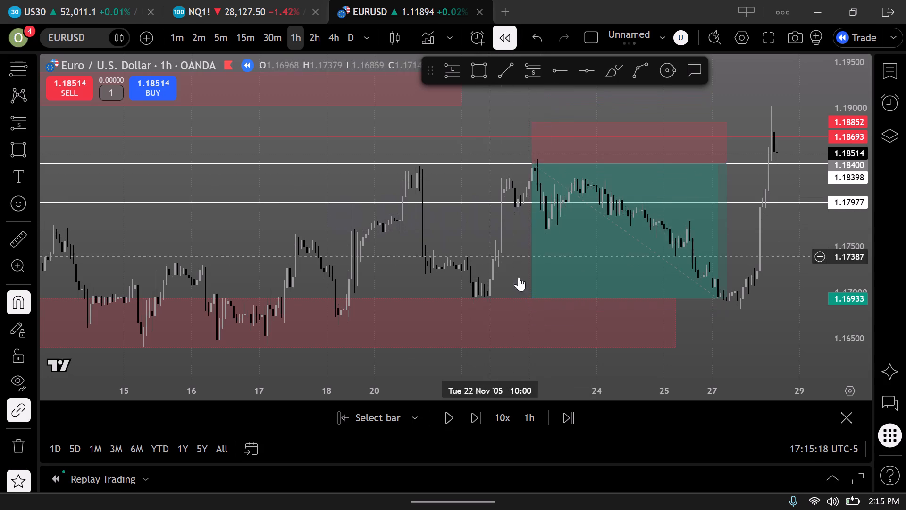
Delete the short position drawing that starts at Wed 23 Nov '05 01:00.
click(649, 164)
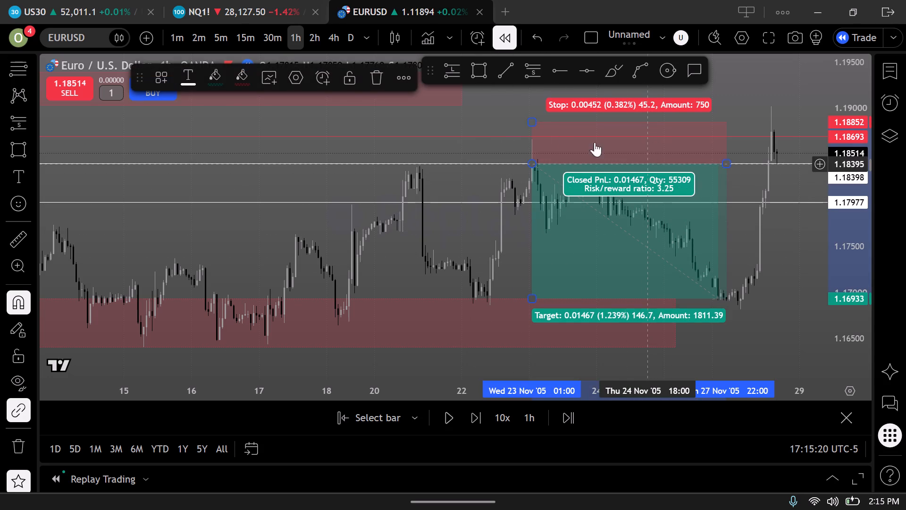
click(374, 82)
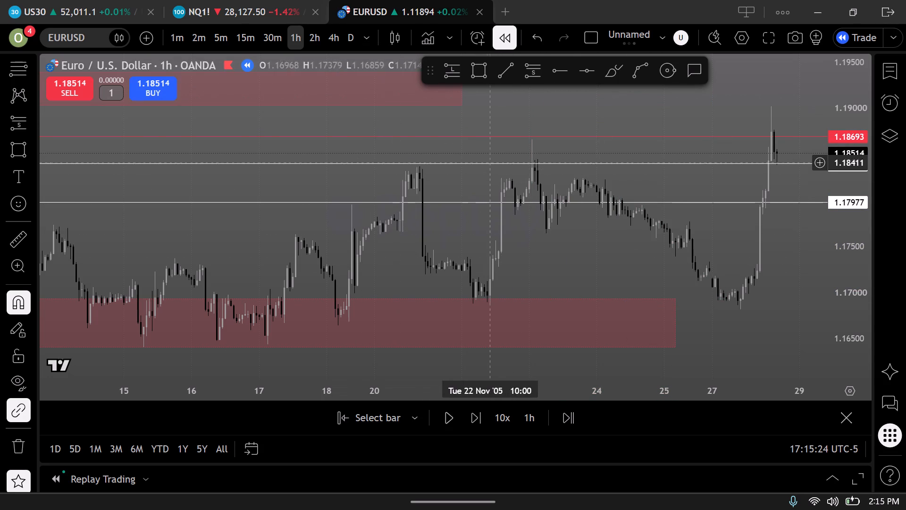
Delete the white horizontal ray at 1.17977 that starts at the Thu 10 Nov '05 high.
drag(552, 136, 553, 136)
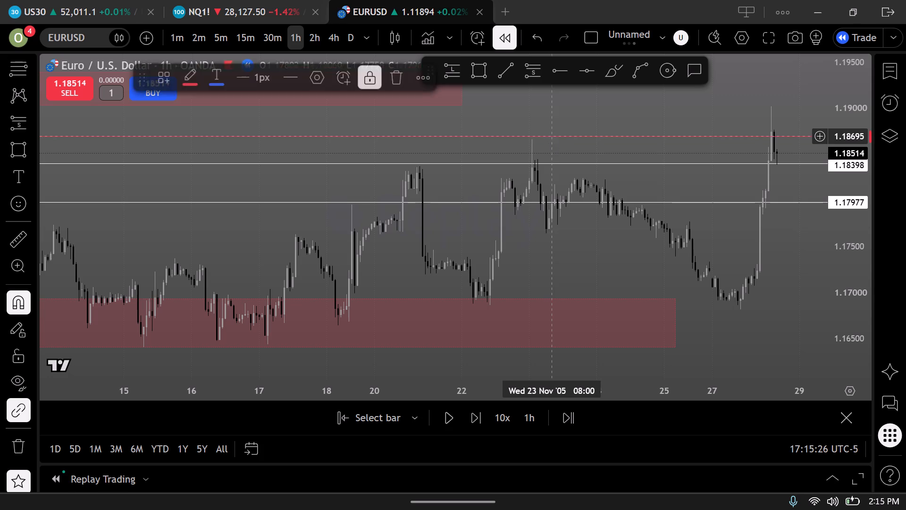
drag(553, 136, 559, 141)
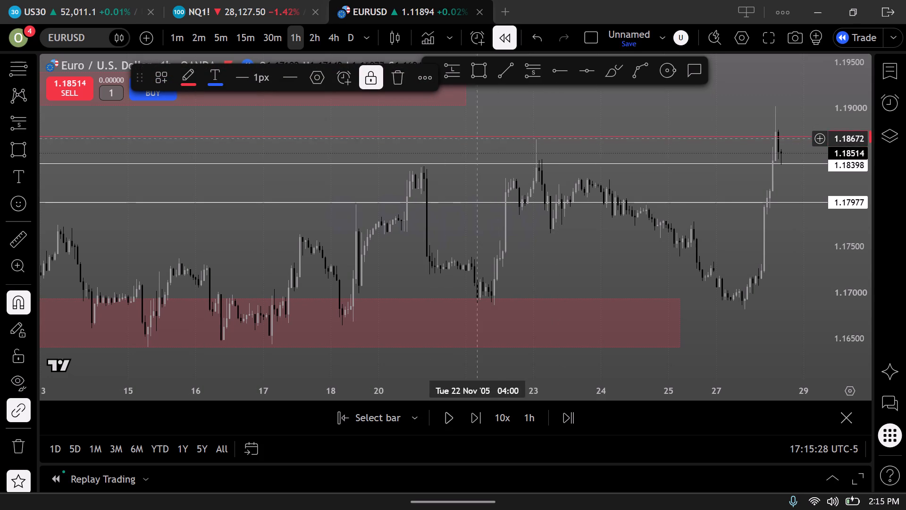
drag(571, 112, 335, 169)
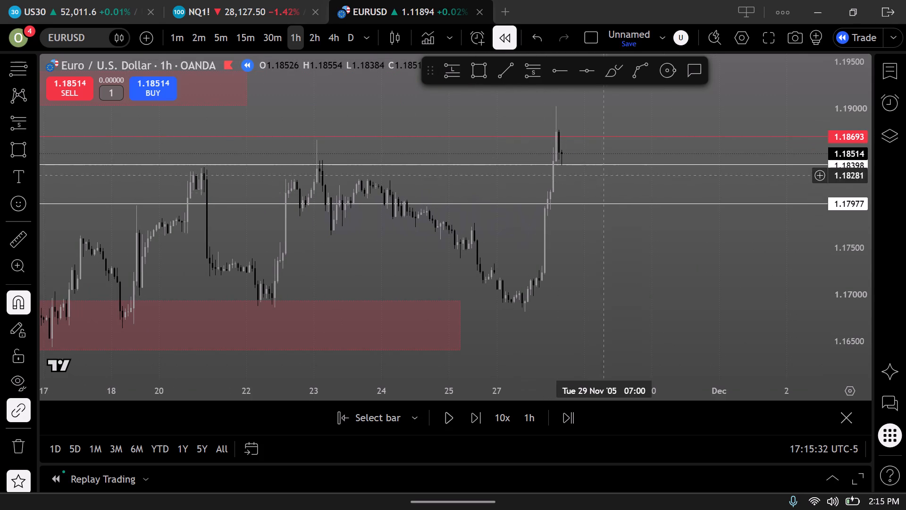
scroll(358, 242, down, 3)
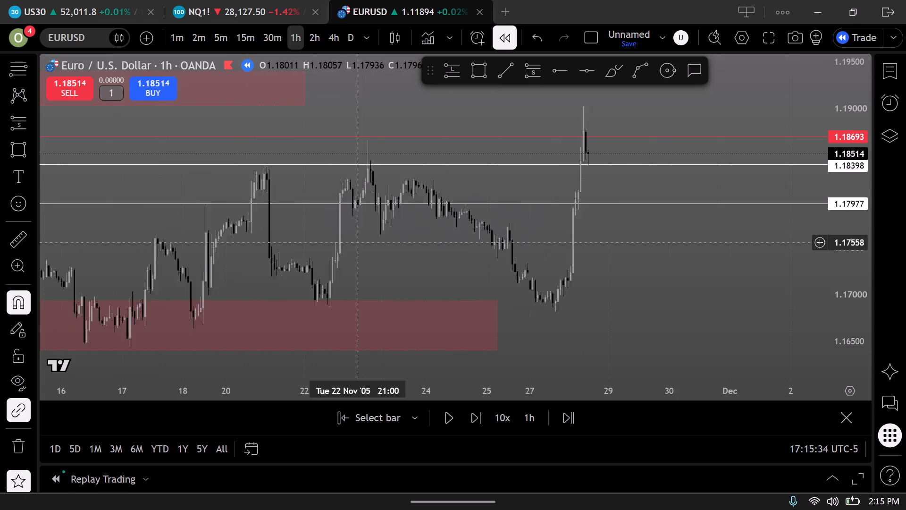
scroll(358, 242, down, 6)
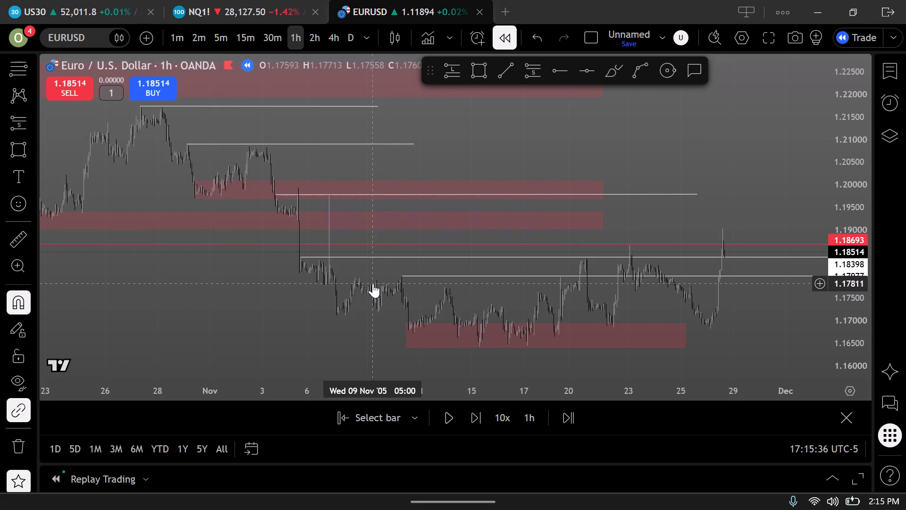
click(402, 275)
click(395, 83)
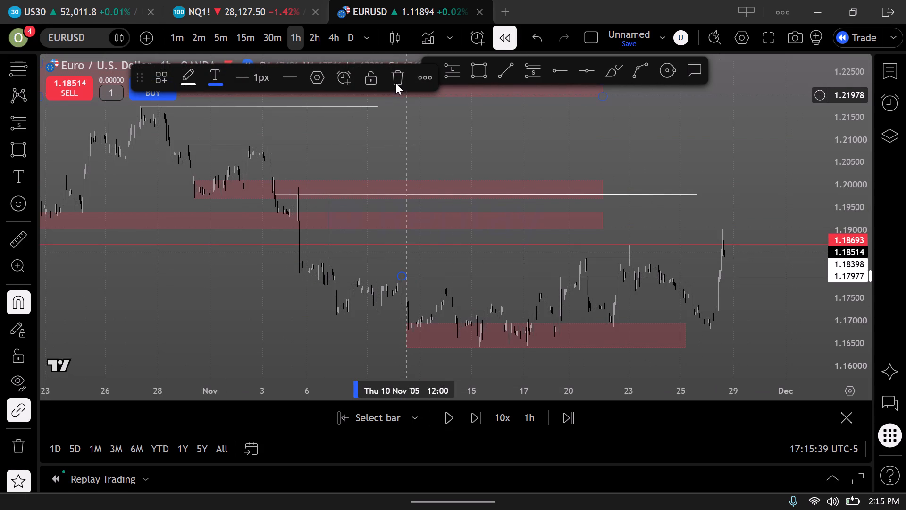
click(400, 75)
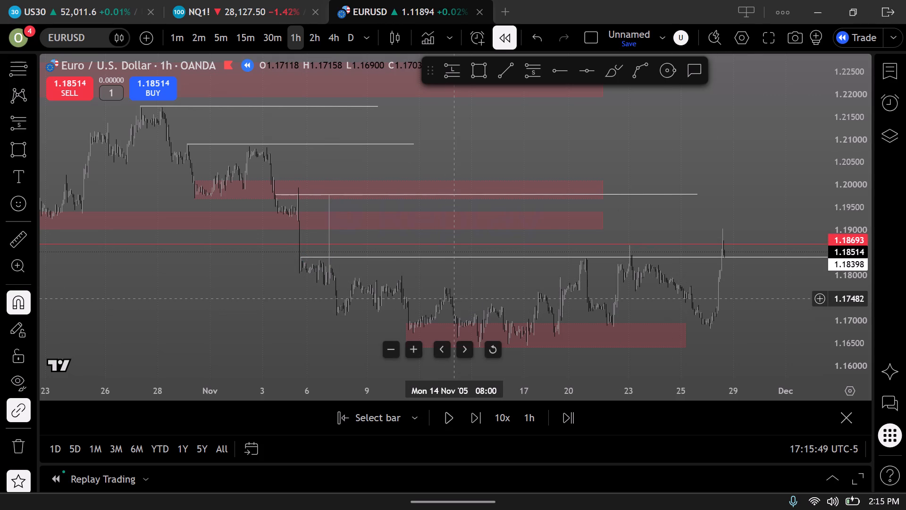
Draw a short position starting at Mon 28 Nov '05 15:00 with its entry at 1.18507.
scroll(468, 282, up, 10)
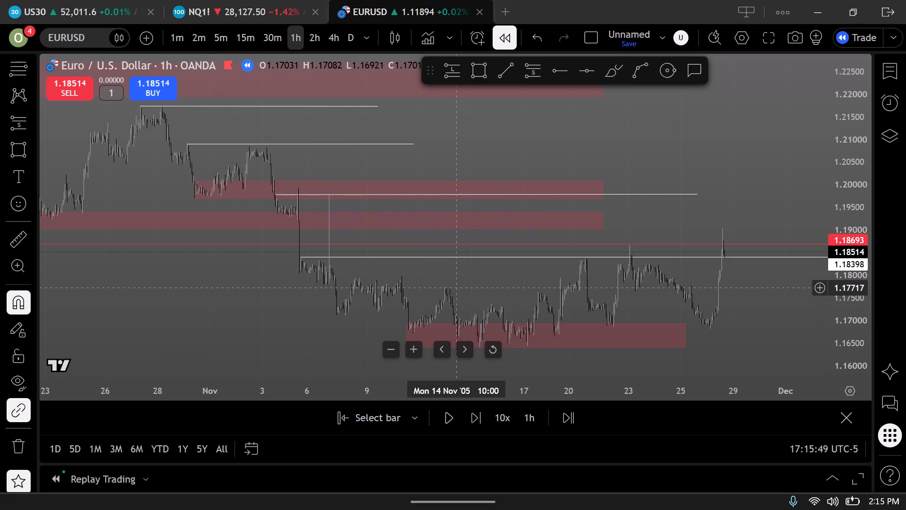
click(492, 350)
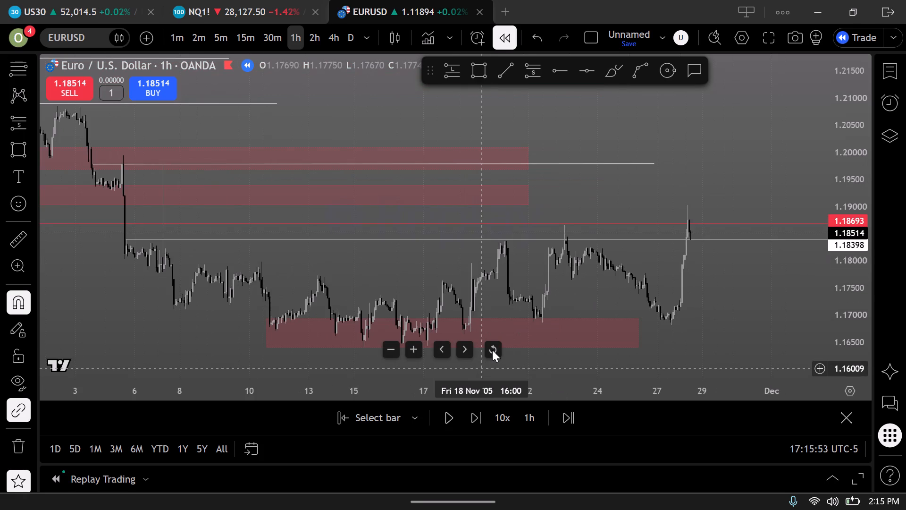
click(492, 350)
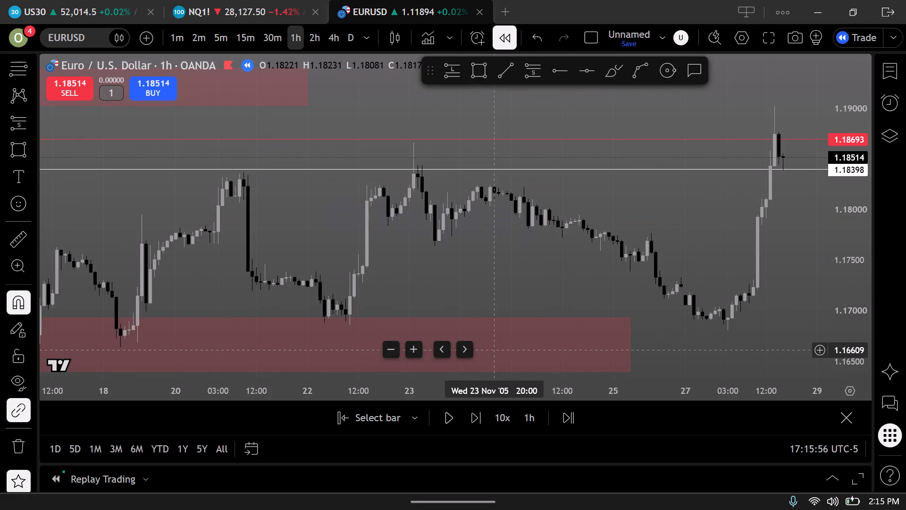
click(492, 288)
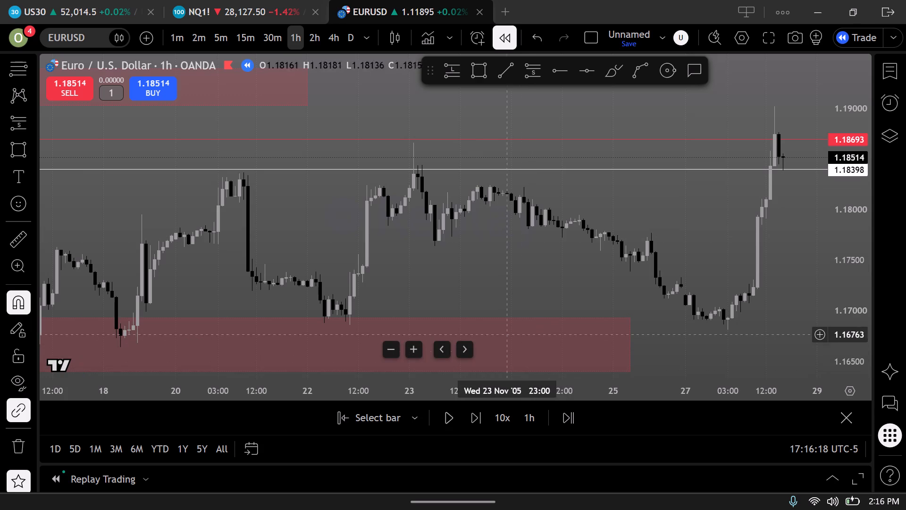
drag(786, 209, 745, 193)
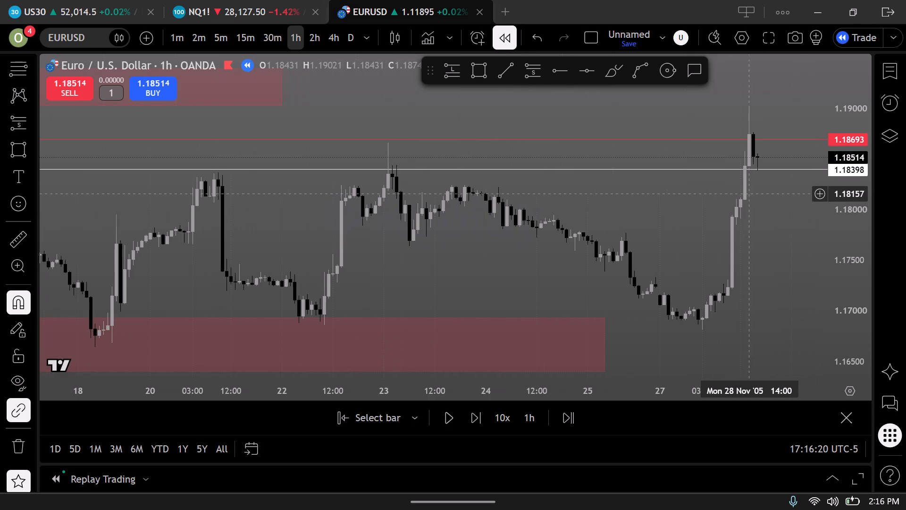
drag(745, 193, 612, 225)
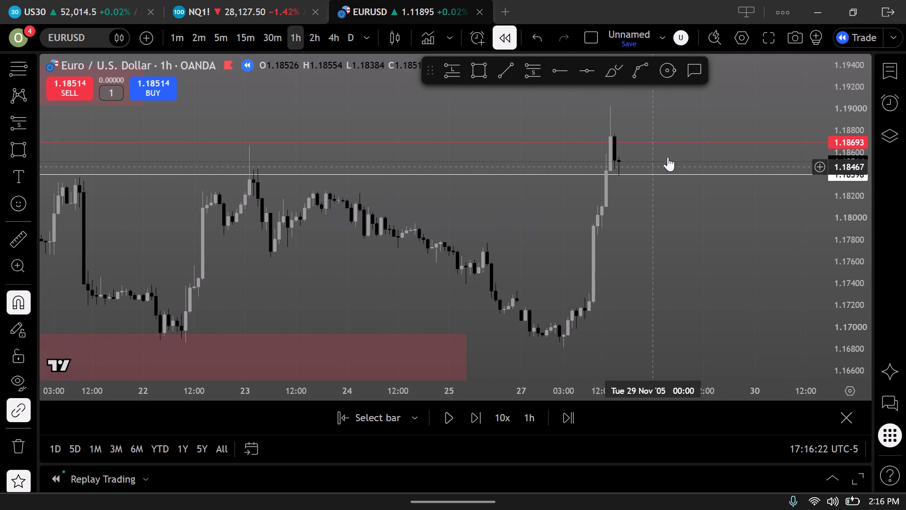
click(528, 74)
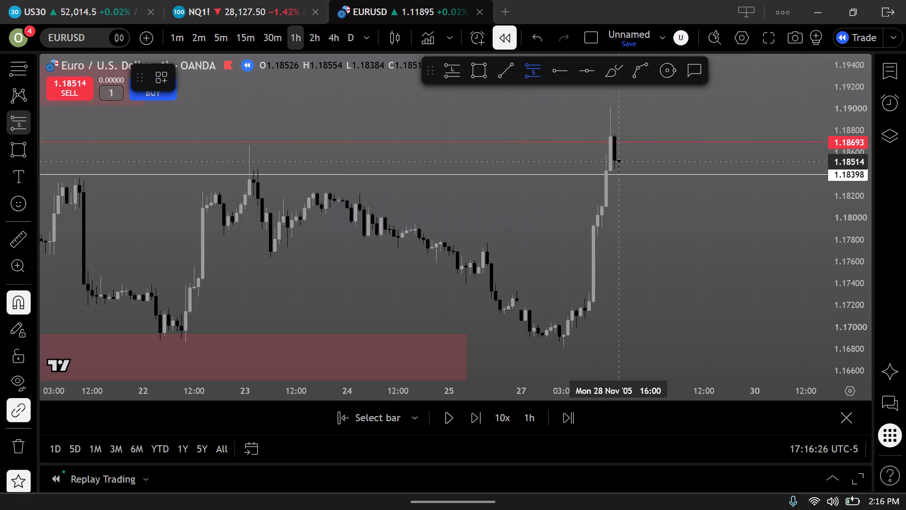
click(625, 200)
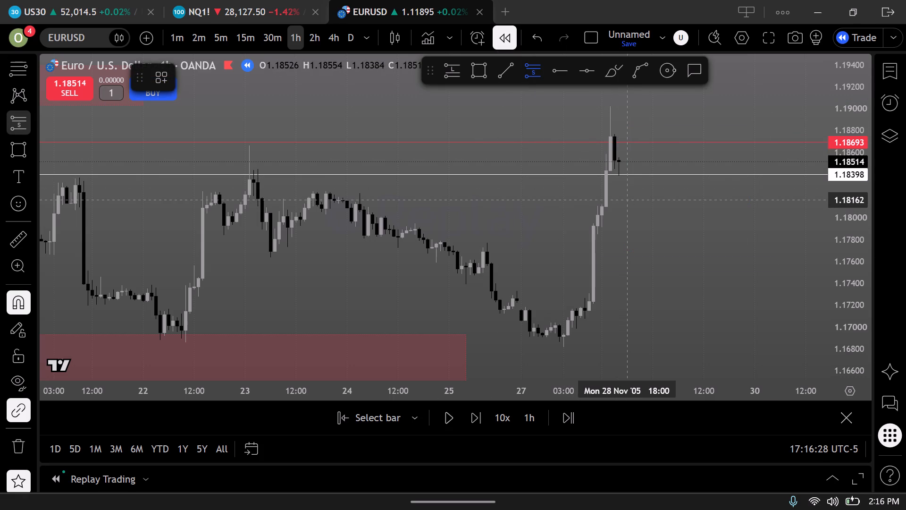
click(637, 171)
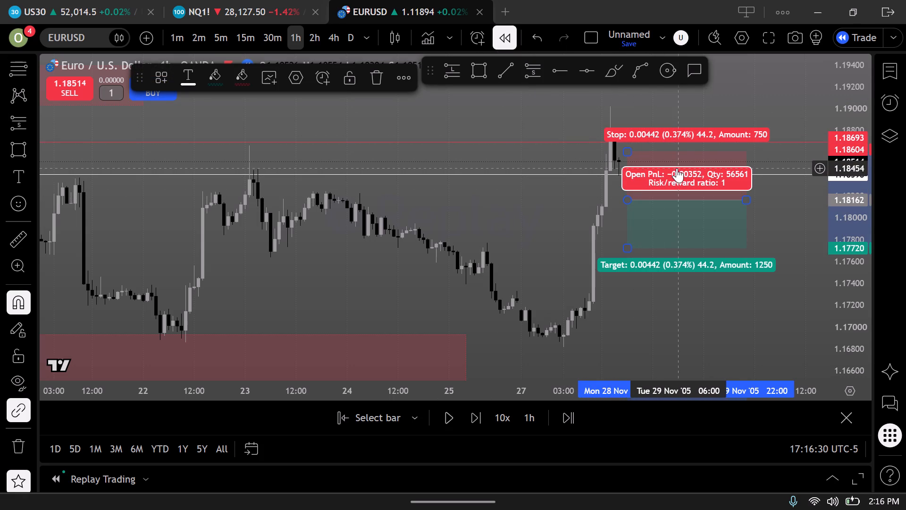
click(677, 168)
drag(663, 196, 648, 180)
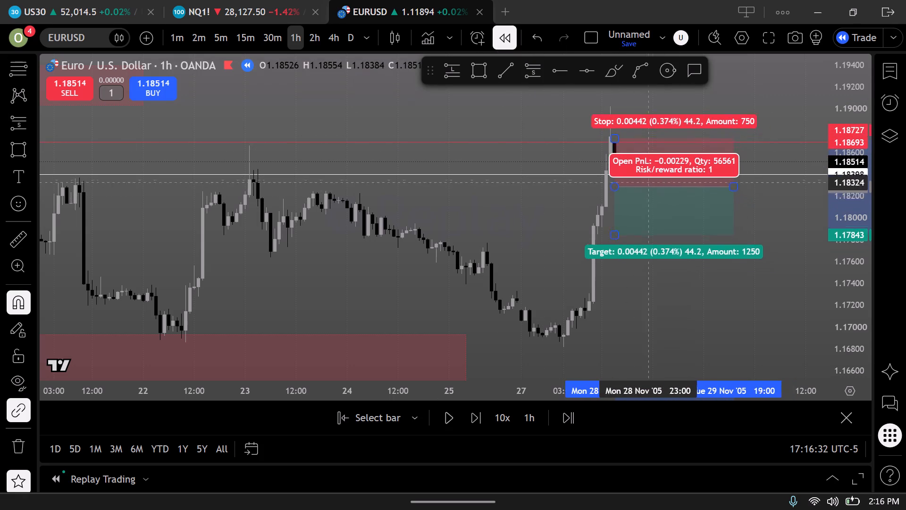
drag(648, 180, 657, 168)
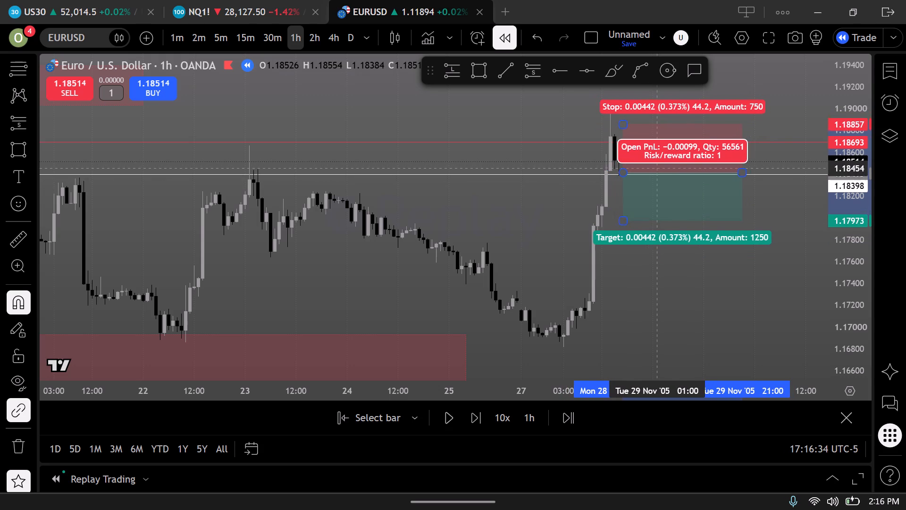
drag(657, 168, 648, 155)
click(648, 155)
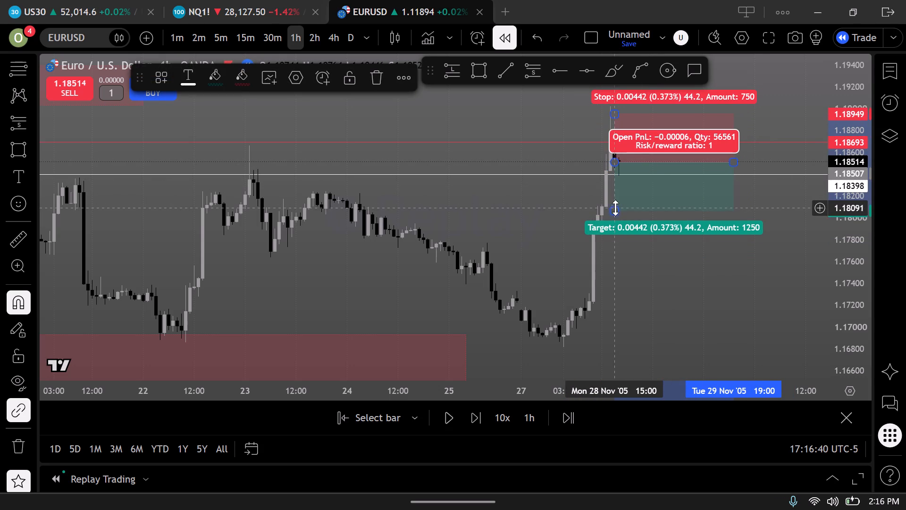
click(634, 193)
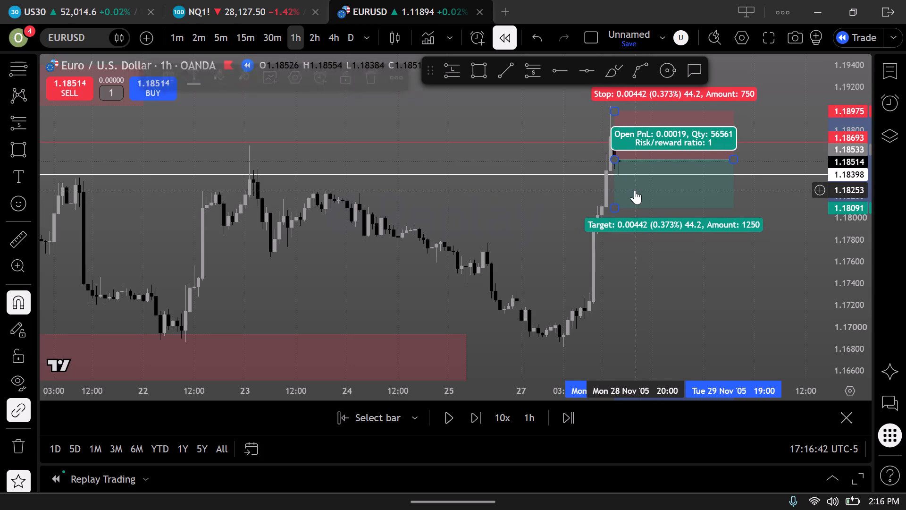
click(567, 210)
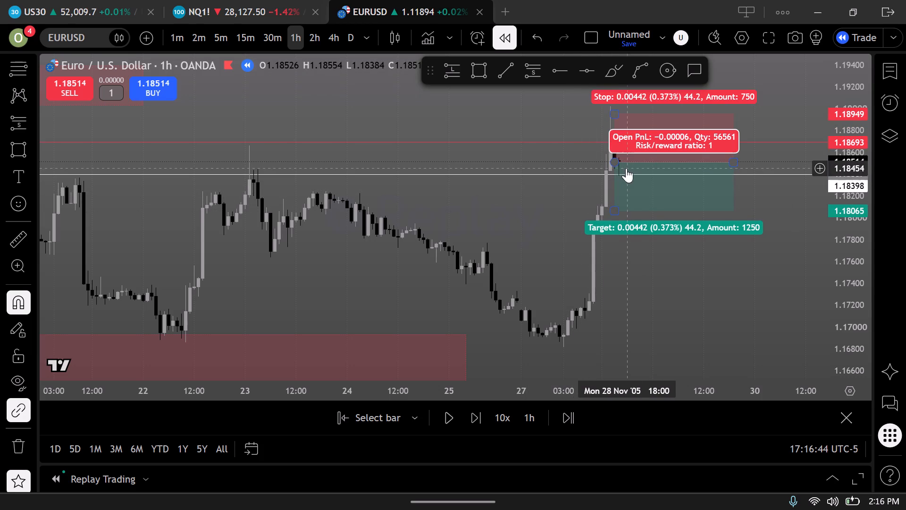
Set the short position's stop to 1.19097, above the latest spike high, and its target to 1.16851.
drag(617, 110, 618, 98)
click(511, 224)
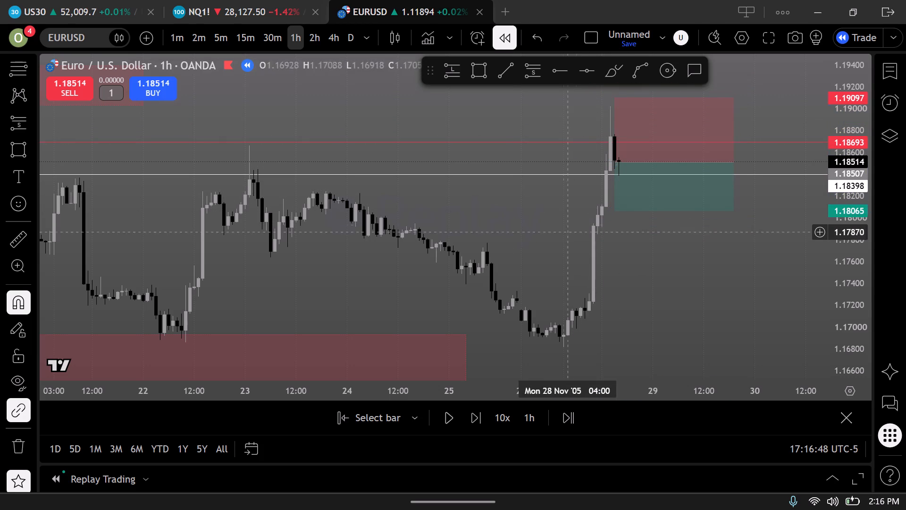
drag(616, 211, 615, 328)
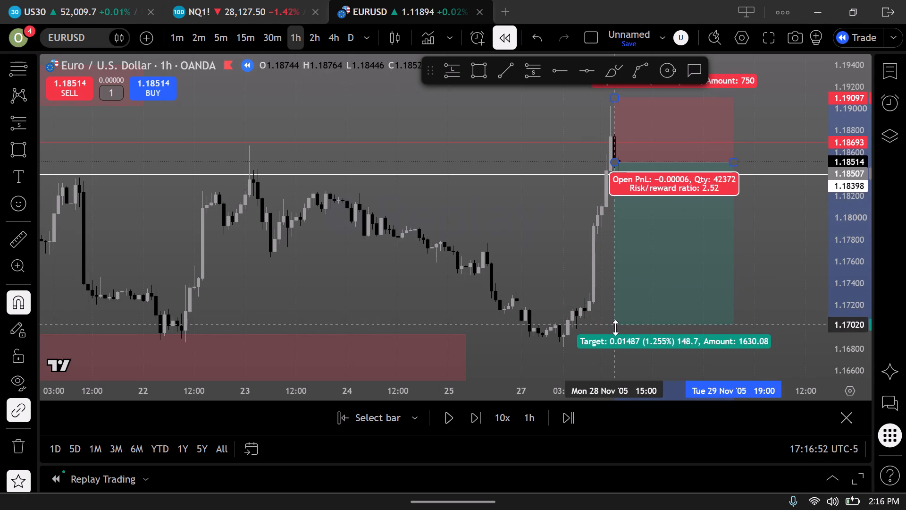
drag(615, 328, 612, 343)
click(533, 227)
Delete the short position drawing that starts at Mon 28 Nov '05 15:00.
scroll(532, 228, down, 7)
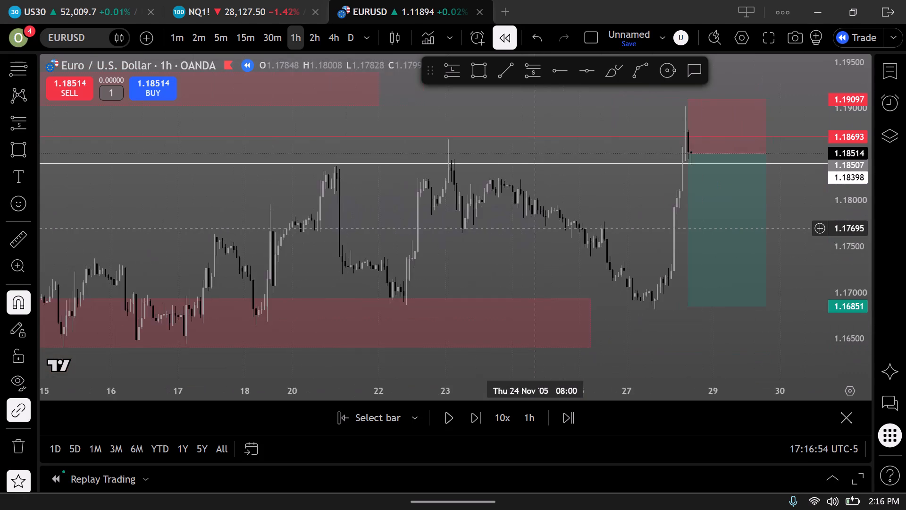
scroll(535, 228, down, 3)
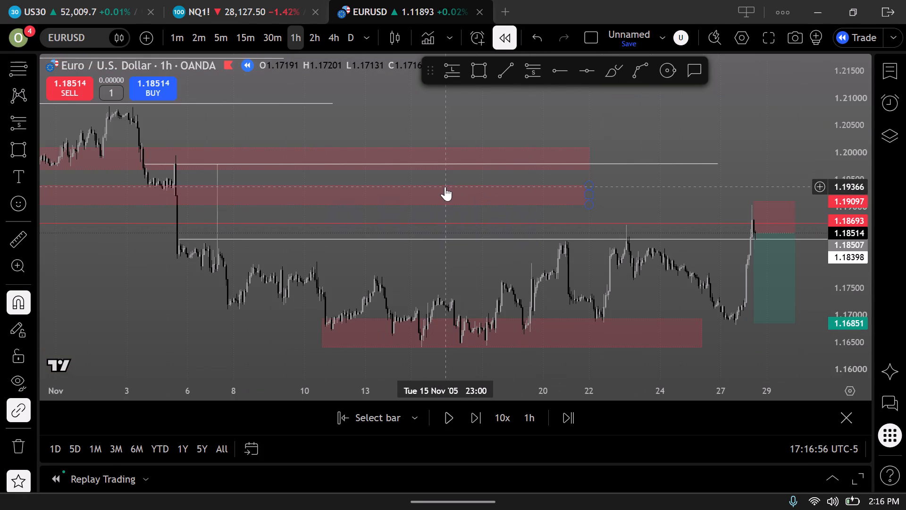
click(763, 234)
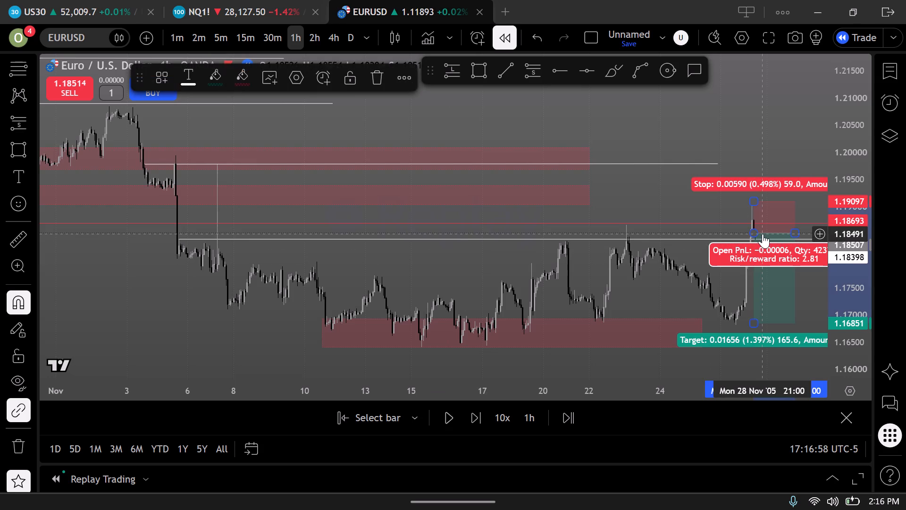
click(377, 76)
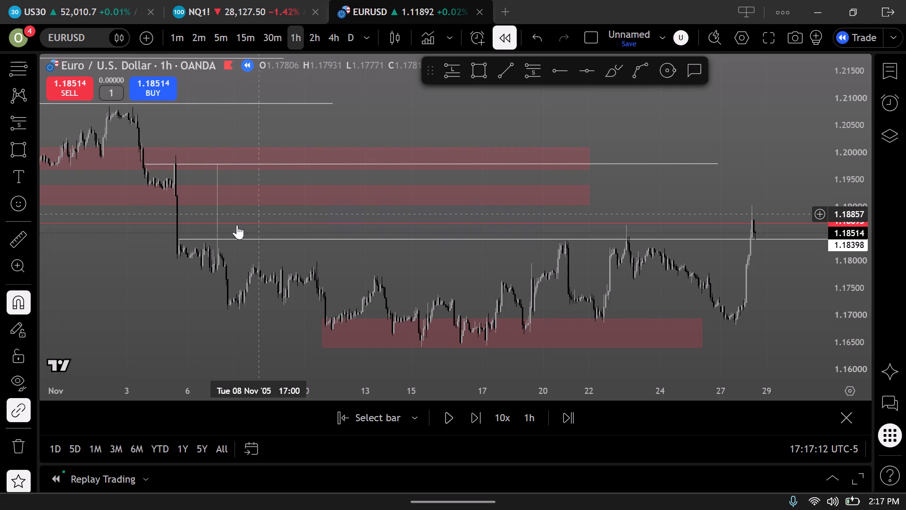
Extend the white level line near 1.1978 so that it ends at about Wed 30 Nov '05 03:00.
scroll(361, 226, up, 2)
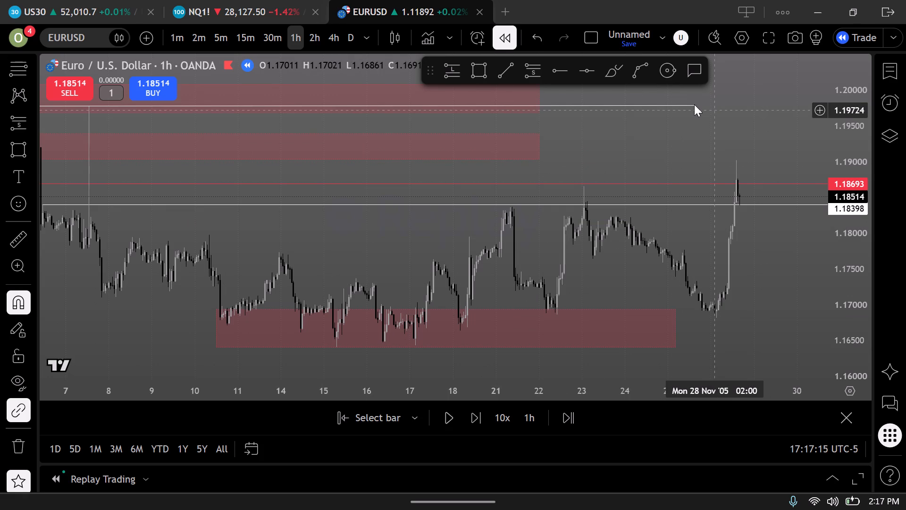
drag(694, 105, 702, 105)
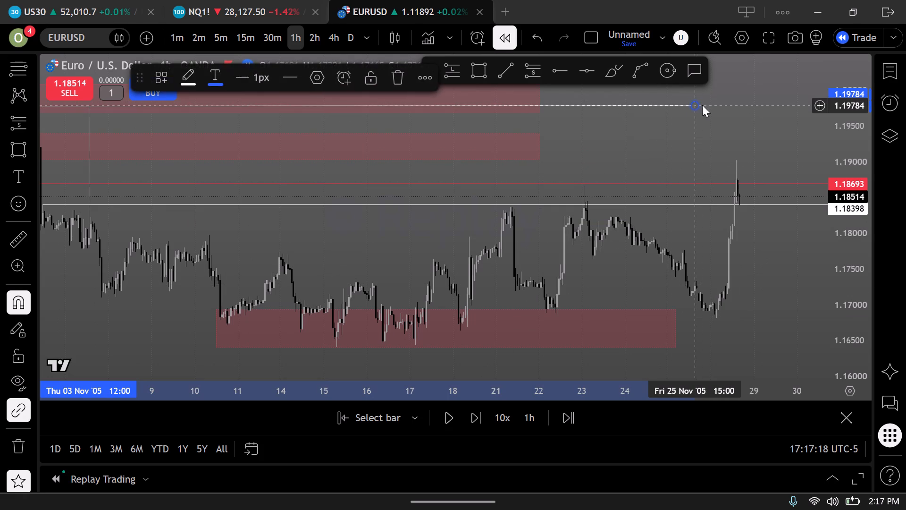
drag(702, 105, 795, 105)
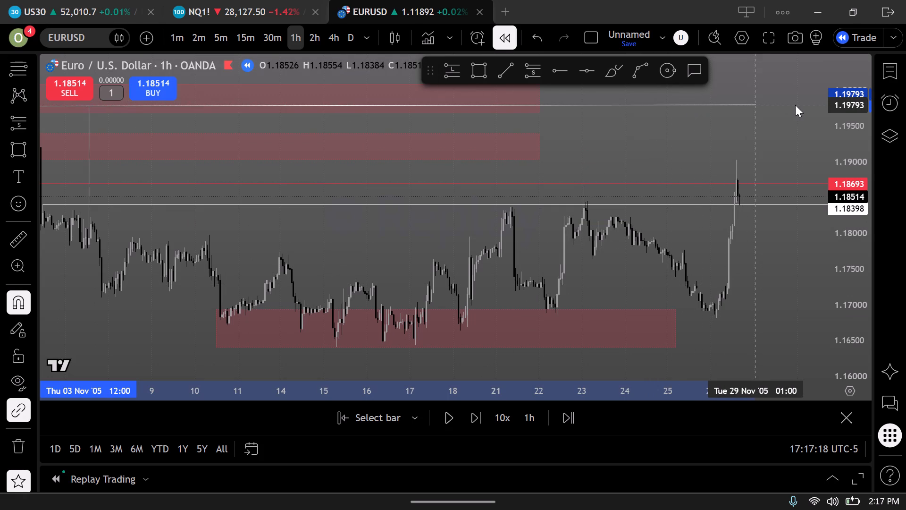
drag(795, 105, 804, 105)
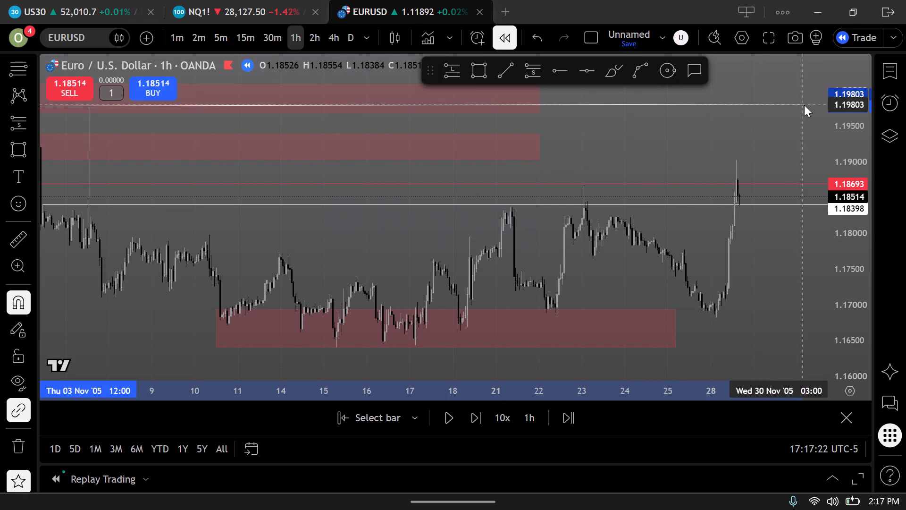
drag(804, 105, 805, 106)
click(775, 135)
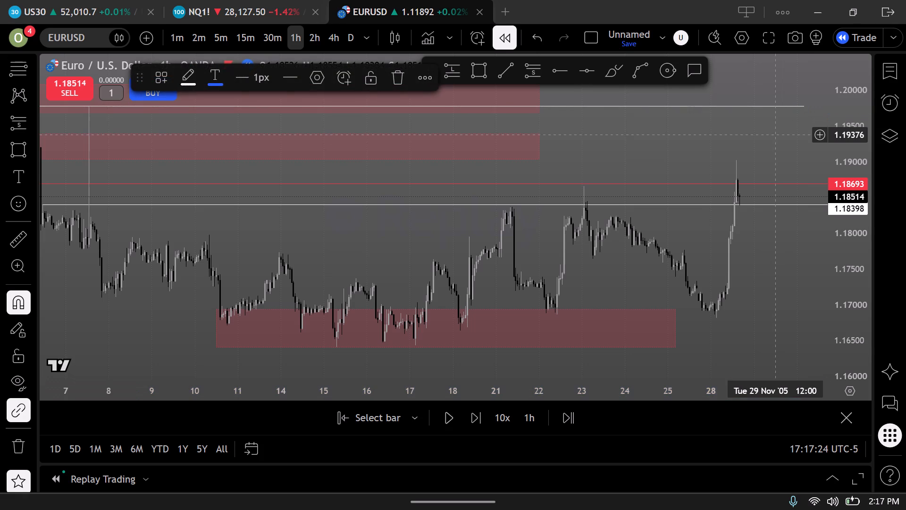
Play the bar replay forward from 28 November and pause it at about the start of Tue 6 Dec '05.
scroll(774, 242, up, 2)
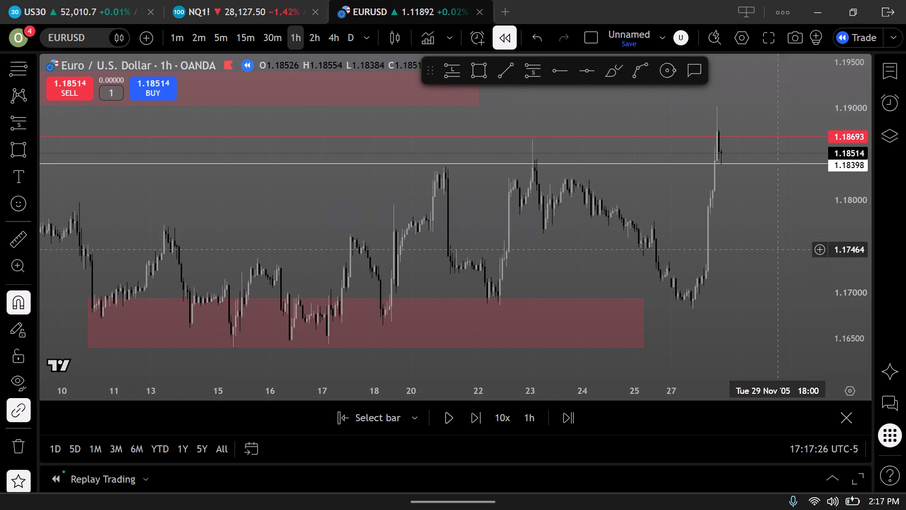
scroll(779, 246, up, 2)
drag(772, 246, 718, 288)
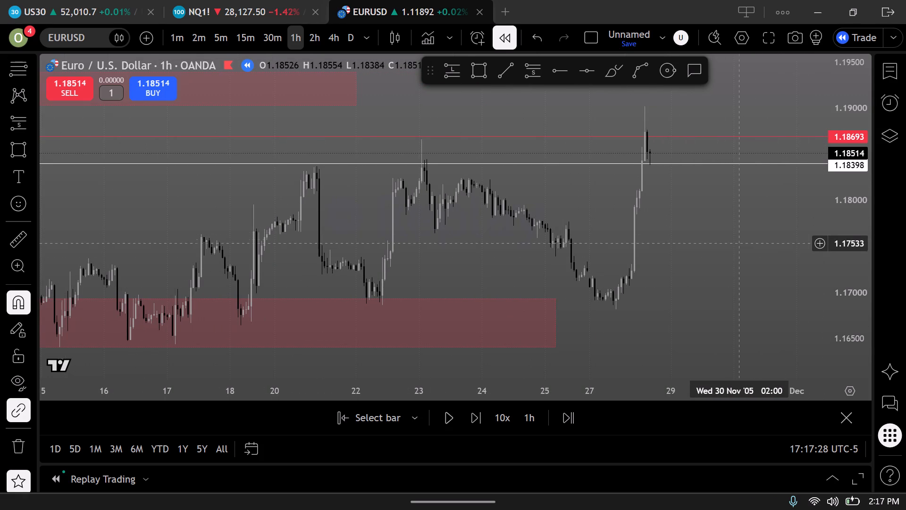
click(445, 416)
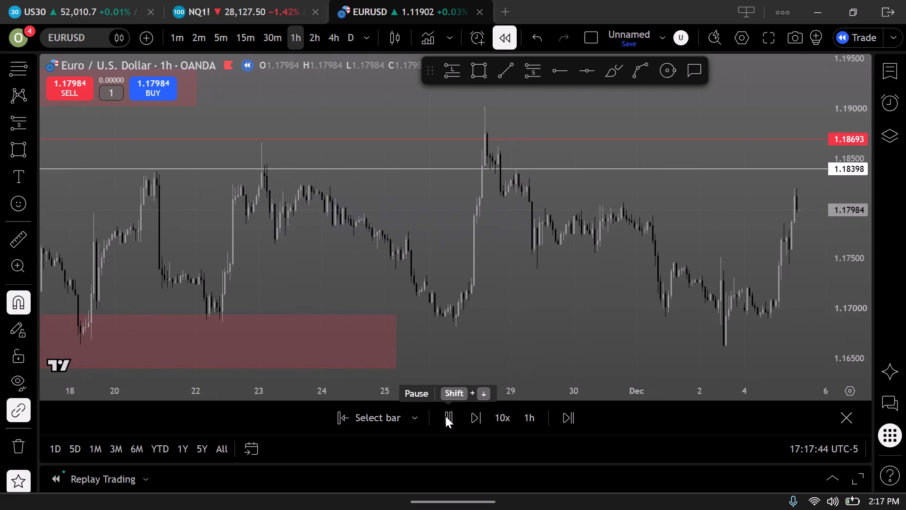
click(445, 416)
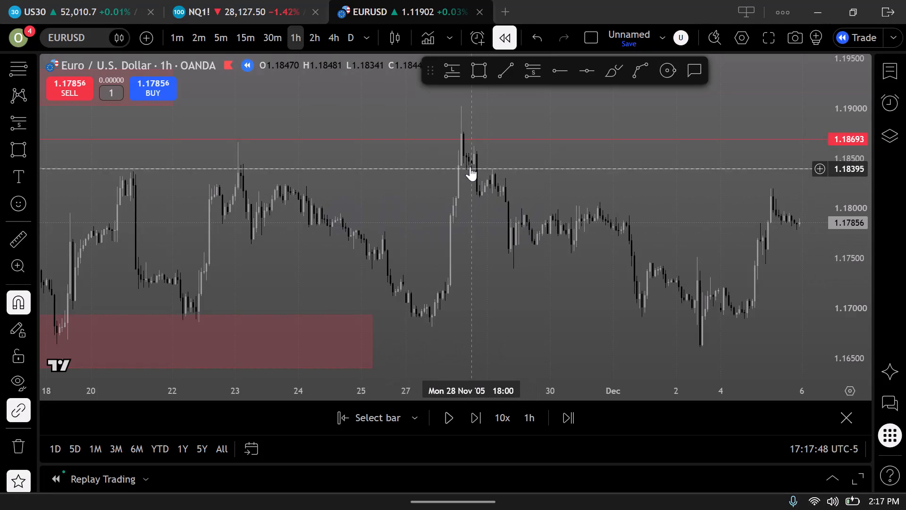
Move the white horizontal ray from 1.18398 to the 28 November spike high at 1.19021, starting it at that candle.
drag(456, 169, 905, 117)
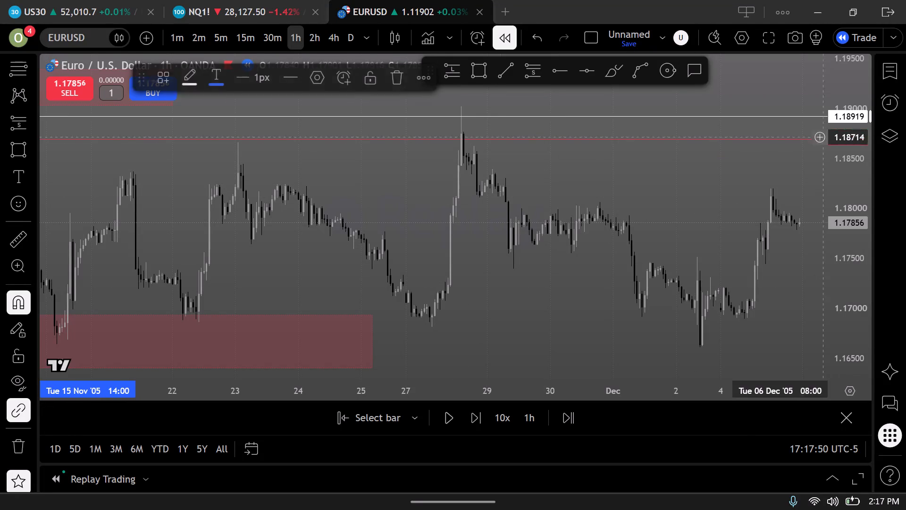
drag(292, 115, 500, 137)
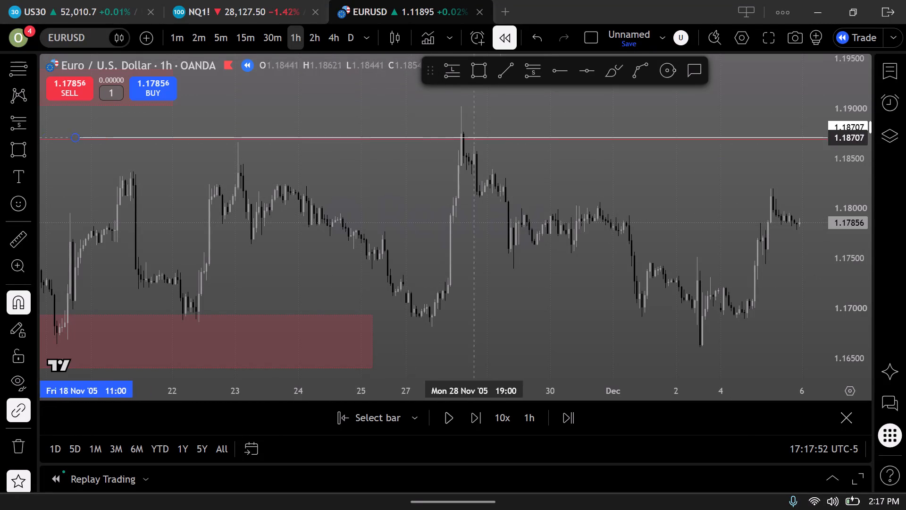
drag(500, 137, 734, 81)
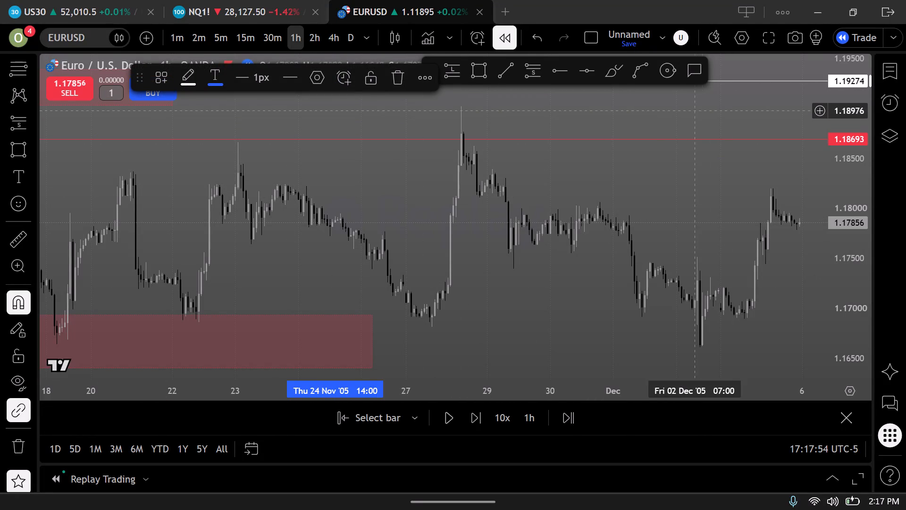
drag(737, 80, 799, 111)
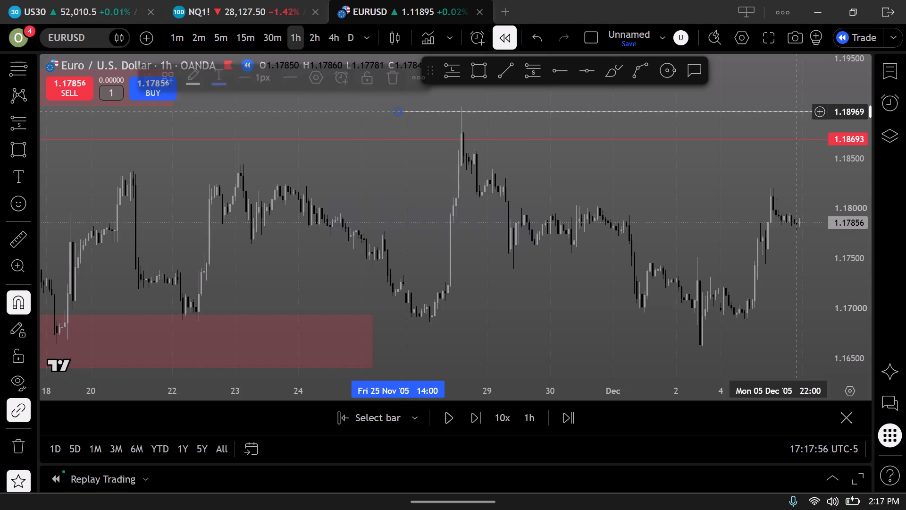
drag(398, 112, 421, 110)
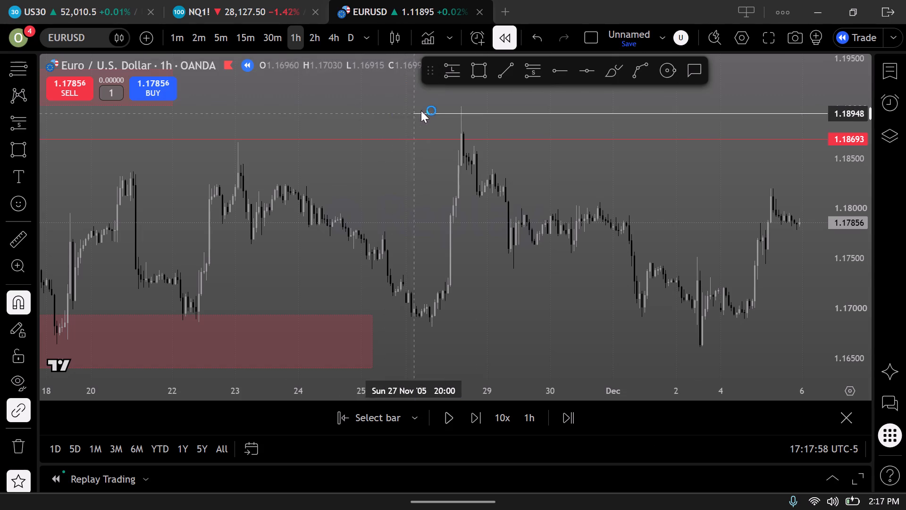
drag(421, 110, 461, 102)
click(413, 116)
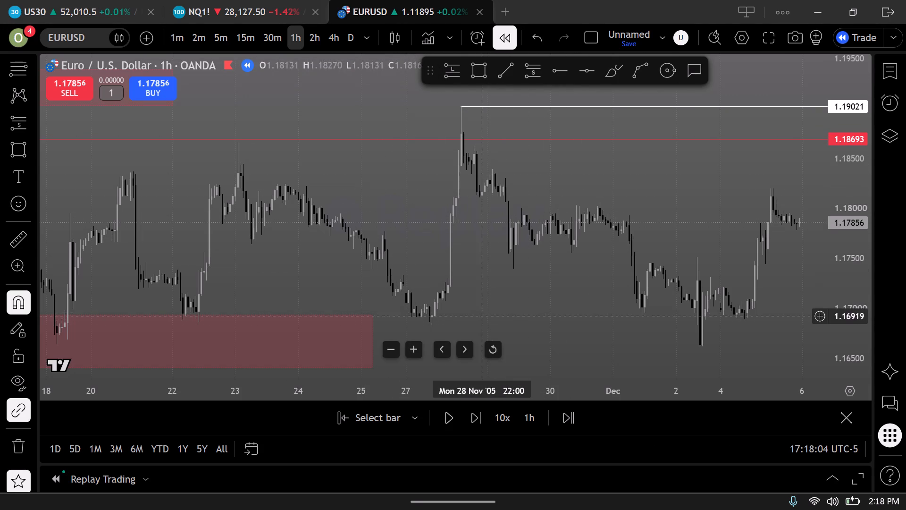
Draw a horizontal trend line at 1.16813 from the Mon 28 Nov '05 03:00 low to about Mon 5 Dec '05 19:00.
drag(607, 176, 578, 171)
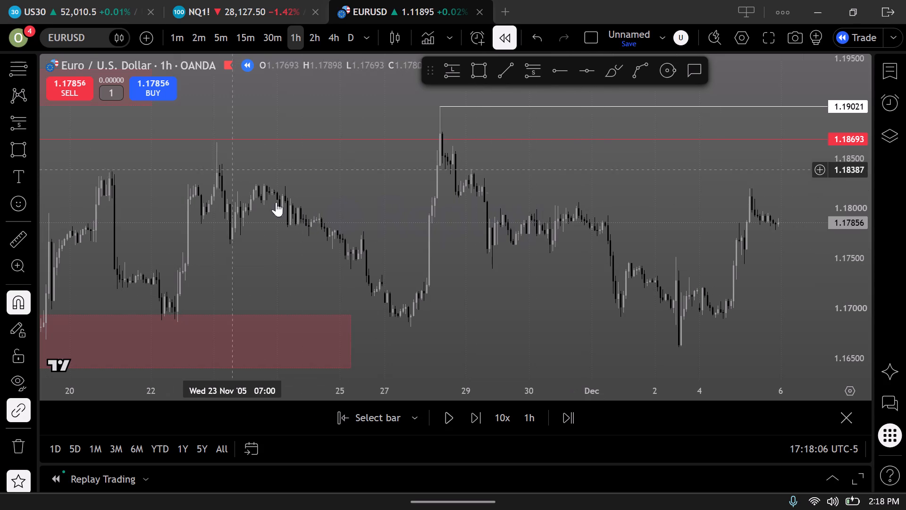
click(504, 69)
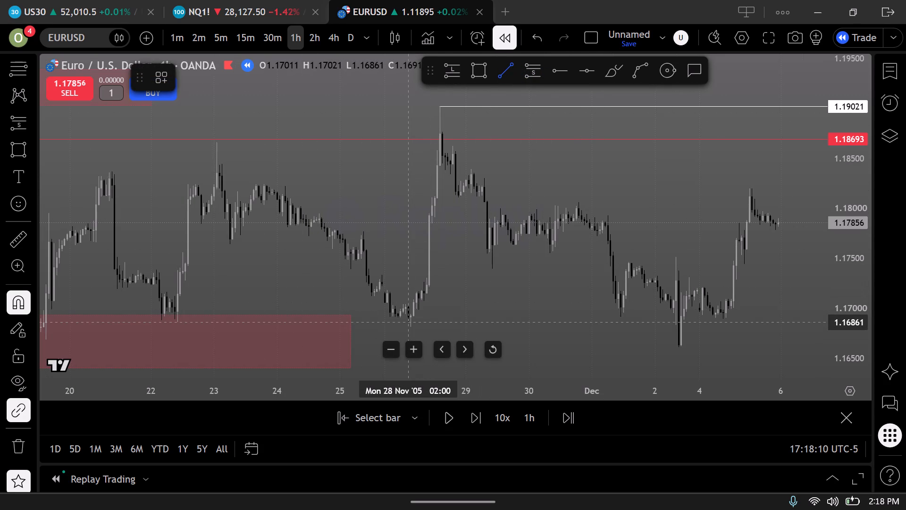
click(411, 338)
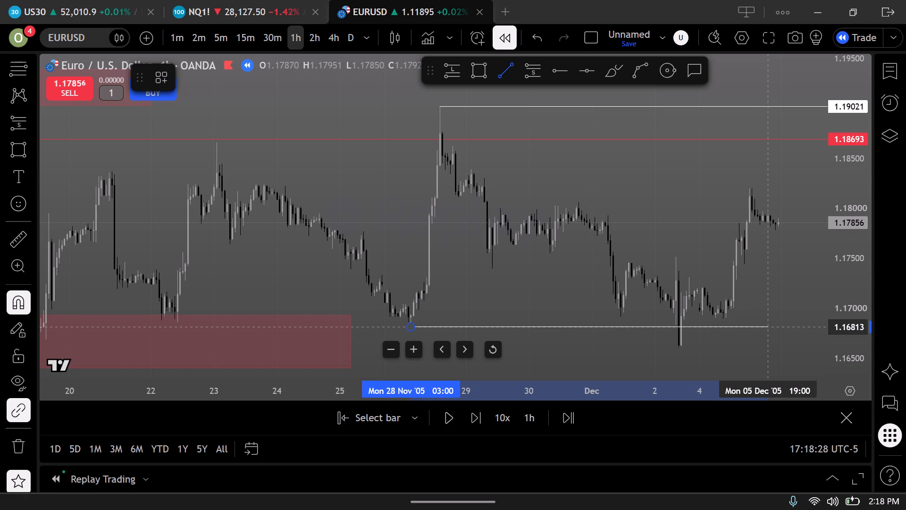
click(769, 327)
click(778, 295)
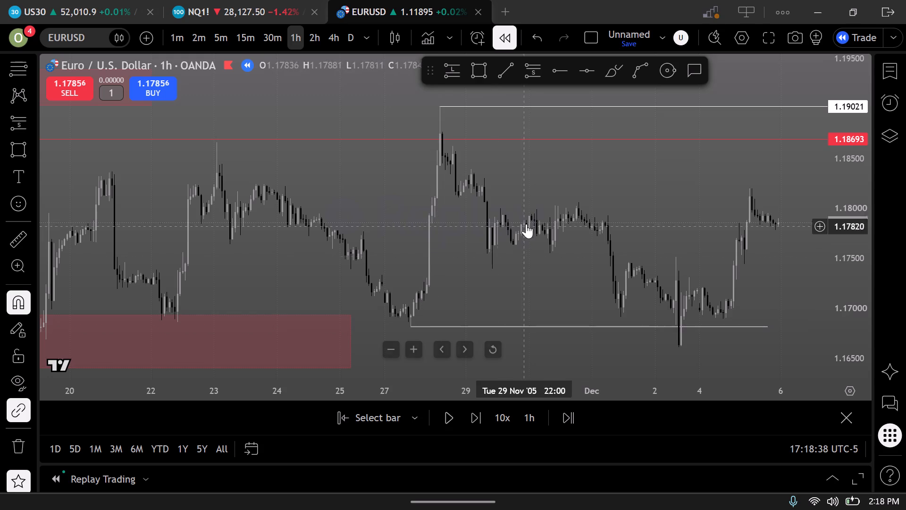
Play the bar replay forward and pause it on the afternoon of Mon 12 Dec '05.
drag(634, 178, 576, 212)
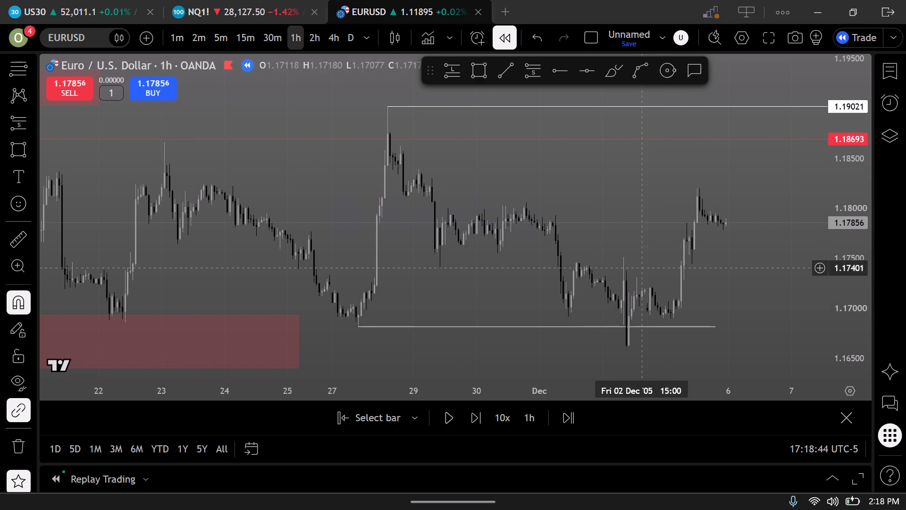
click(440, 424)
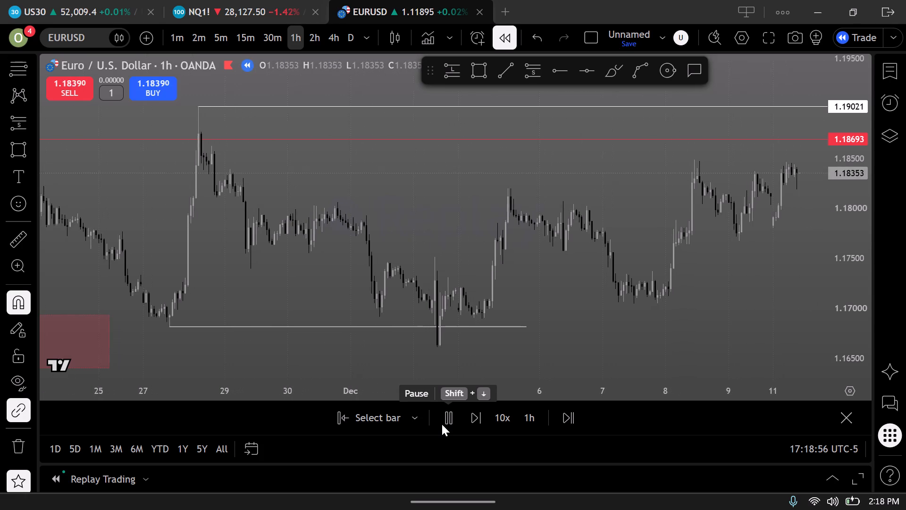
click(442, 424)
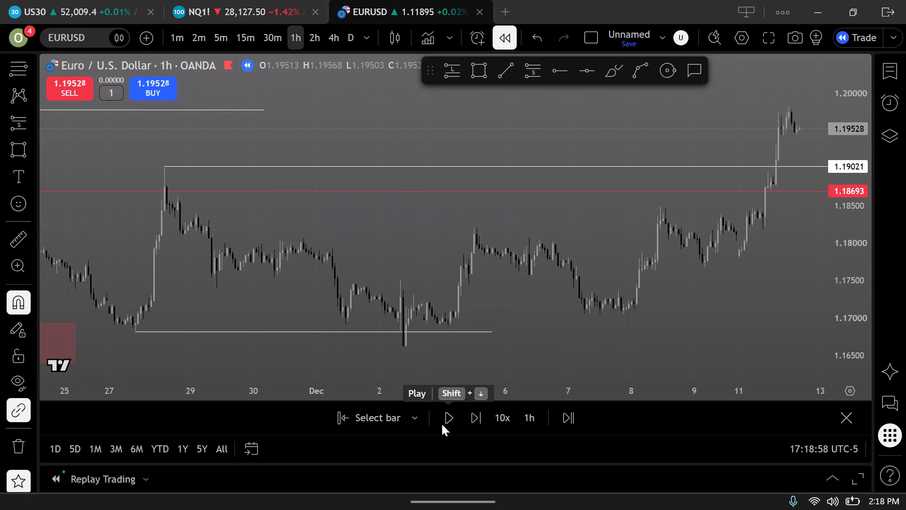
Extend the white level line near 1.1978 so that it ends at about Mon 19 Dec '05 16:00, keeping it level.
scroll(507, 110, down, 11)
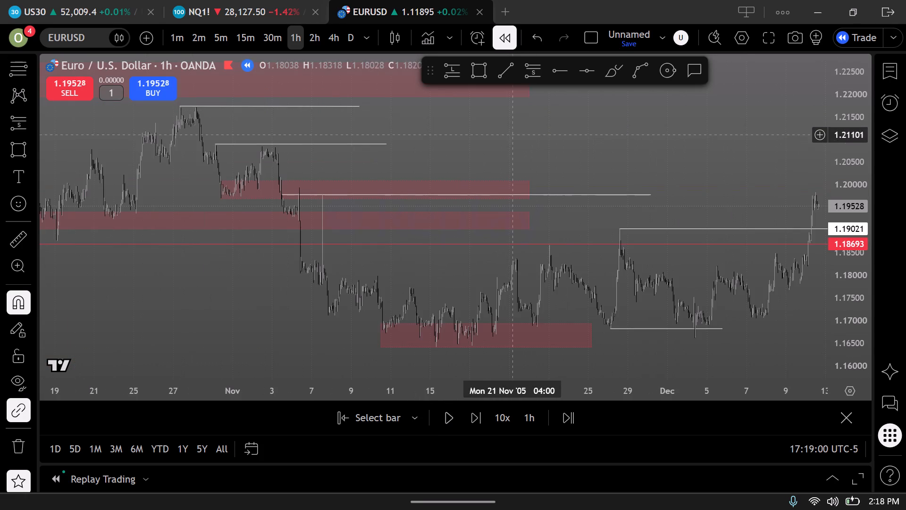
drag(614, 162, 400, 154)
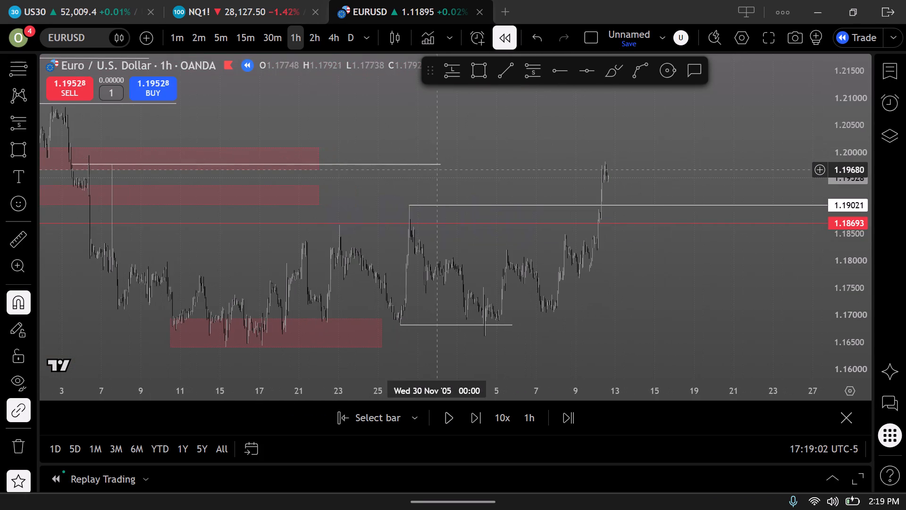
drag(438, 165, 505, 163)
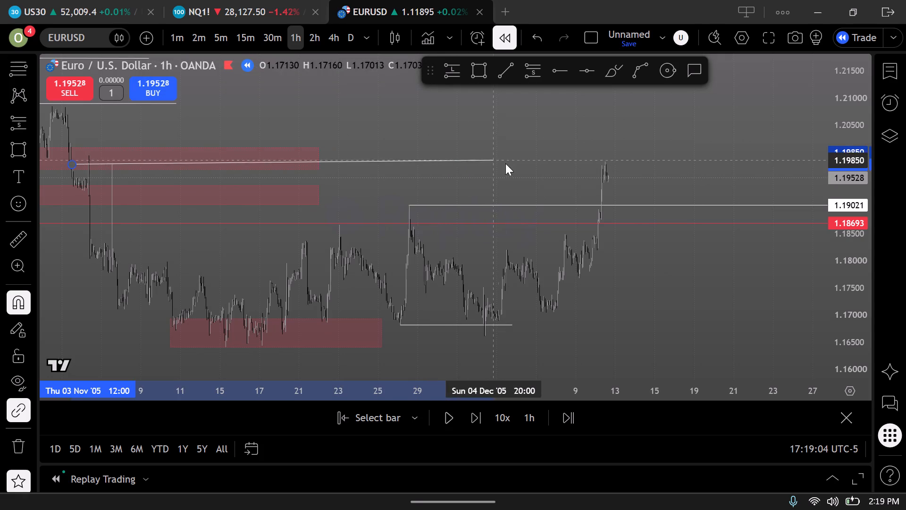
drag(505, 163, 699, 165)
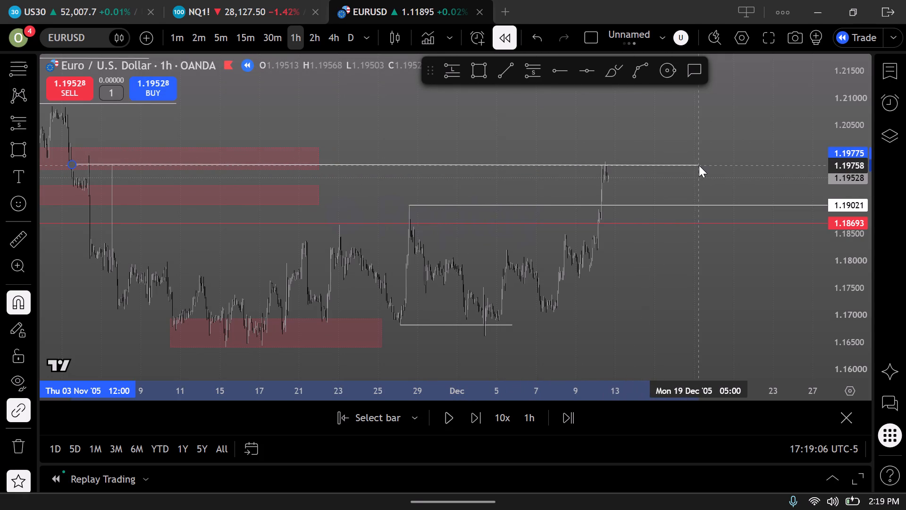
drag(699, 165, 704, 162)
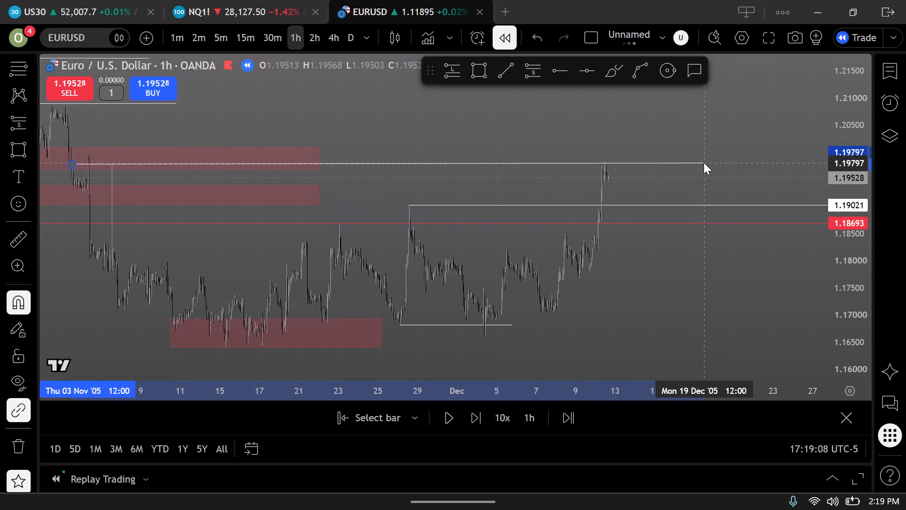
drag(704, 162, 708, 164)
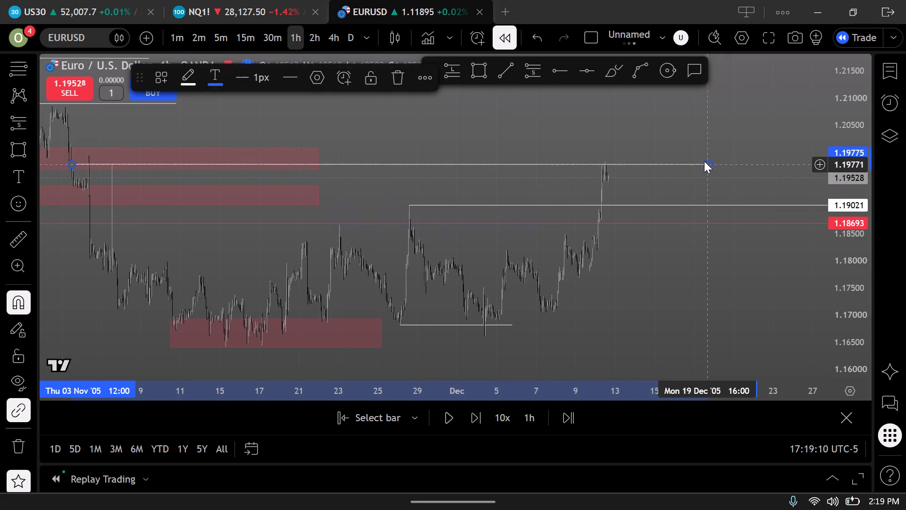
click(704, 137)
Draw a short position starting at Mon 12 Dec '05 13:00 with its entry at 1.19608.
scroll(629, 153, up, 12)
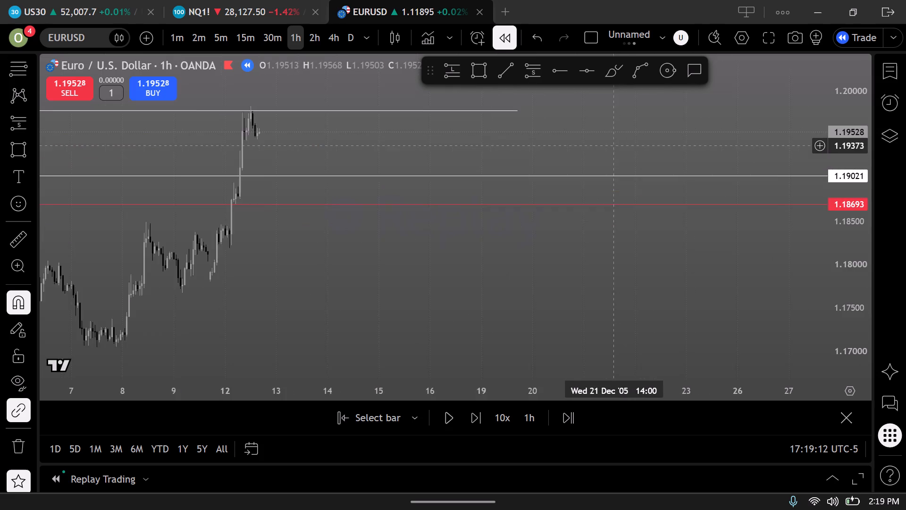
drag(364, 139, 744, 199)
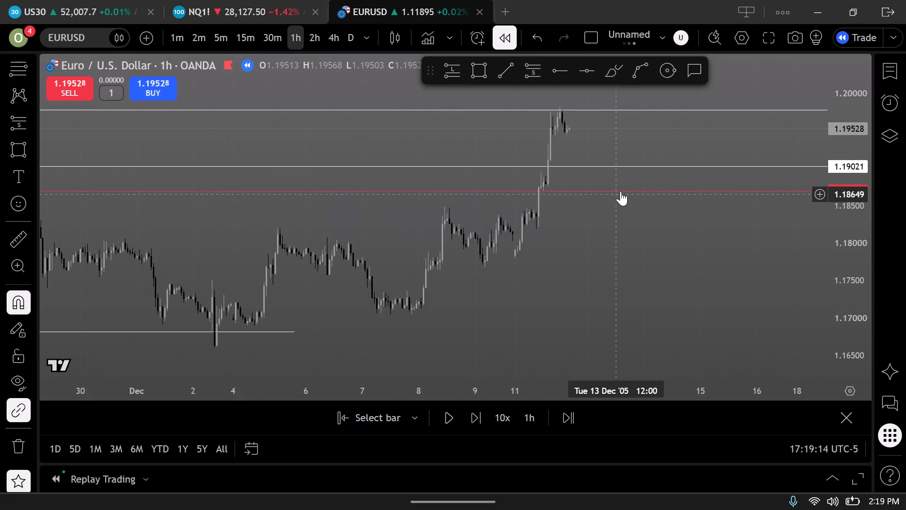
scroll(624, 195, up, 4)
drag(487, 152, 505, 161)
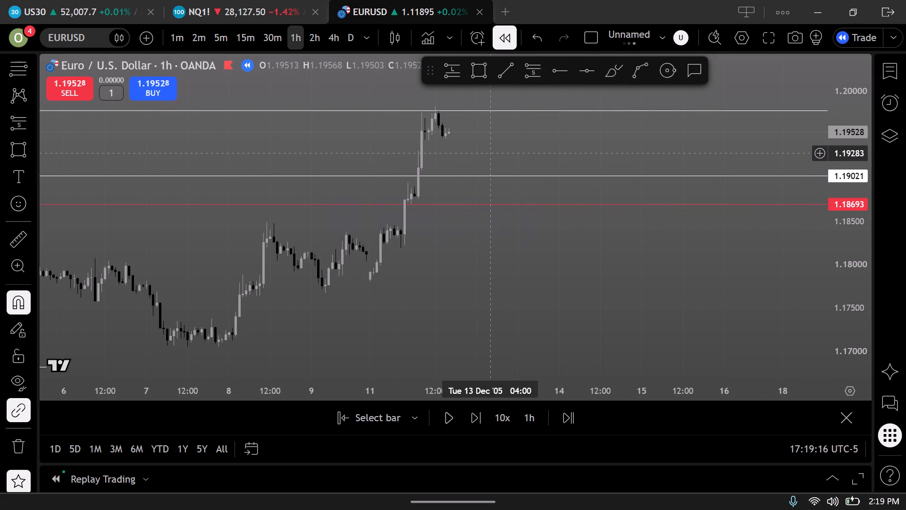
drag(505, 161, 528, 173)
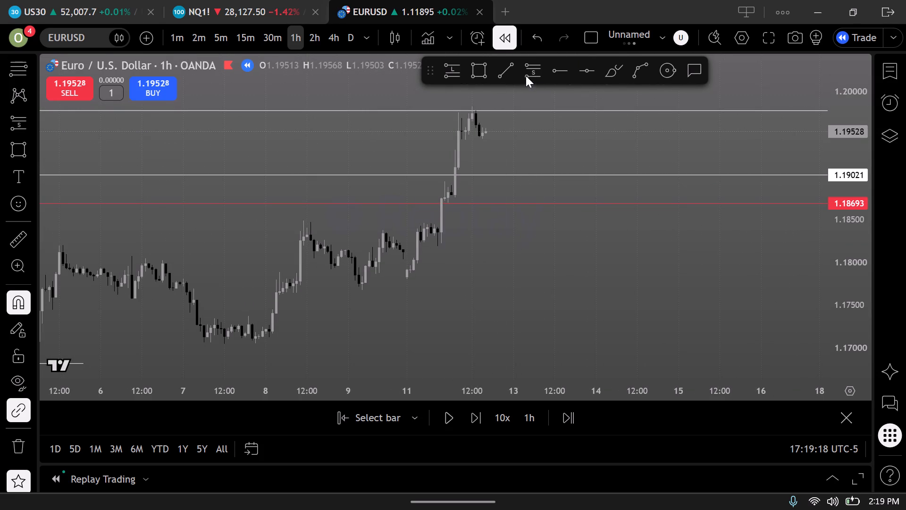
click(532, 69)
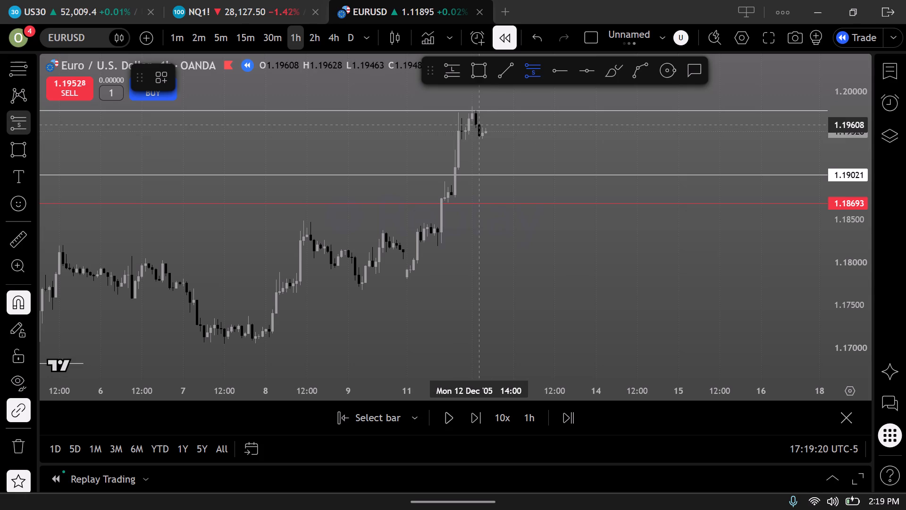
click(475, 124)
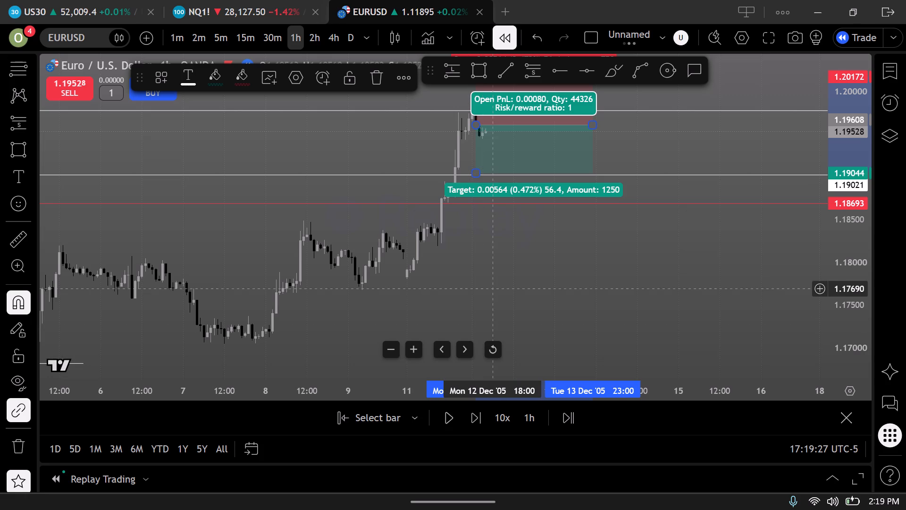
Set the short position's target to 1.16919 and its stop to about 1.20064, above the latest swing high.
drag(628, 263, 648, 307)
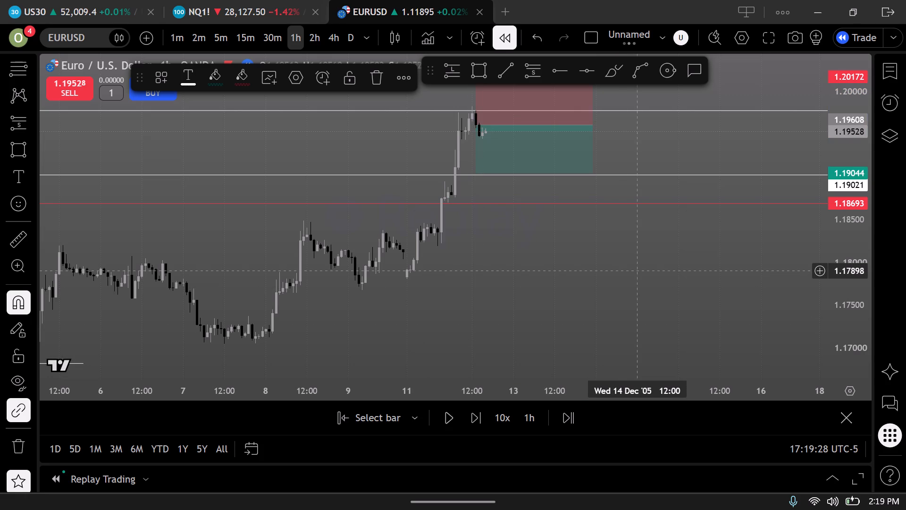
drag(478, 170, 446, 355)
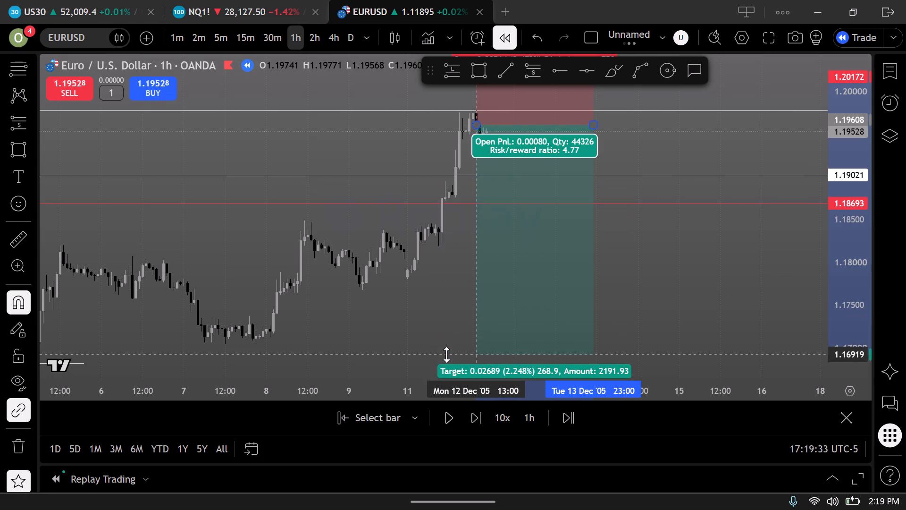
click(623, 261)
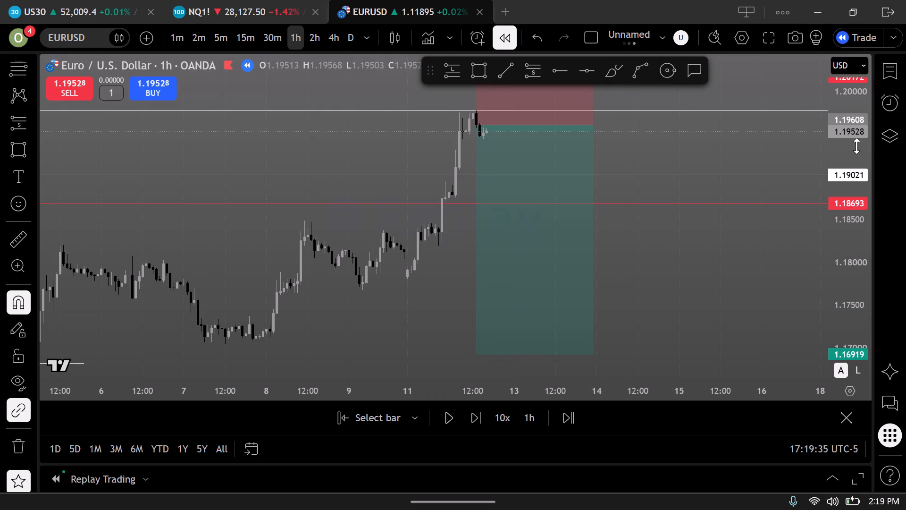
scroll(856, 146, up, 3)
drag(778, 138, 770, 216)
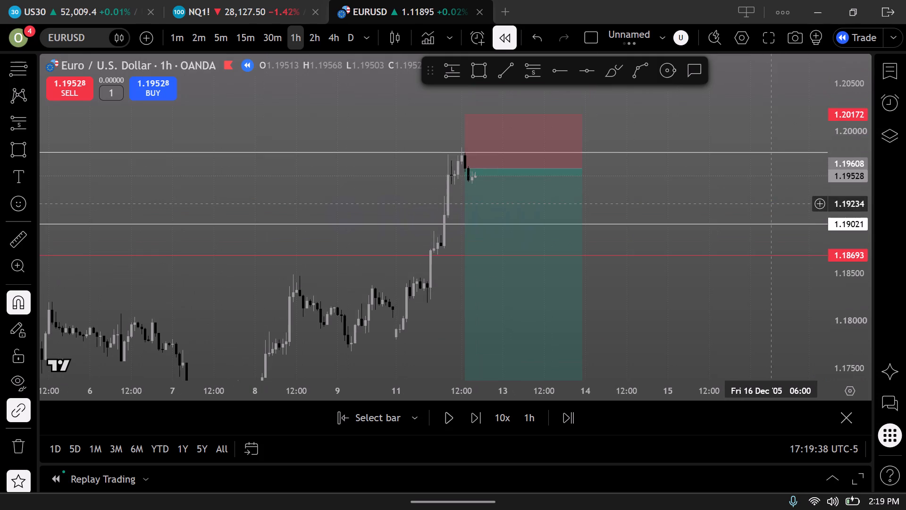
drag(770, 216, 769, 224)
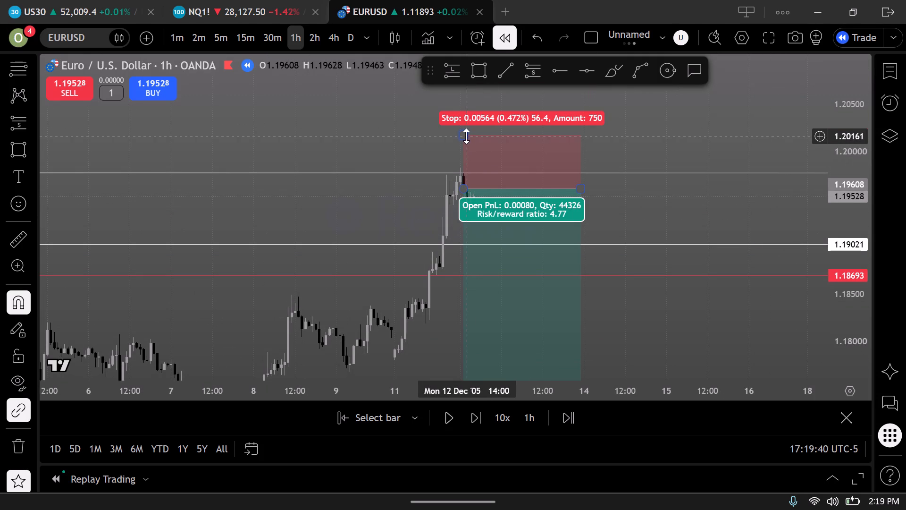
drag(466, 136, 488, 145)
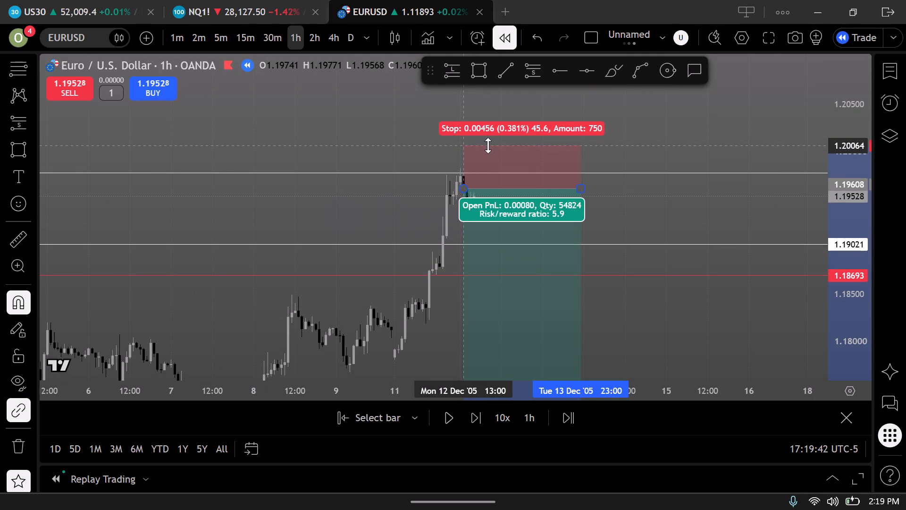
Raise the short position's stop to 1.20101, above the old upper red zone.
drag(488, 145, 488, 145)
scroll(375, 136, down, 7)
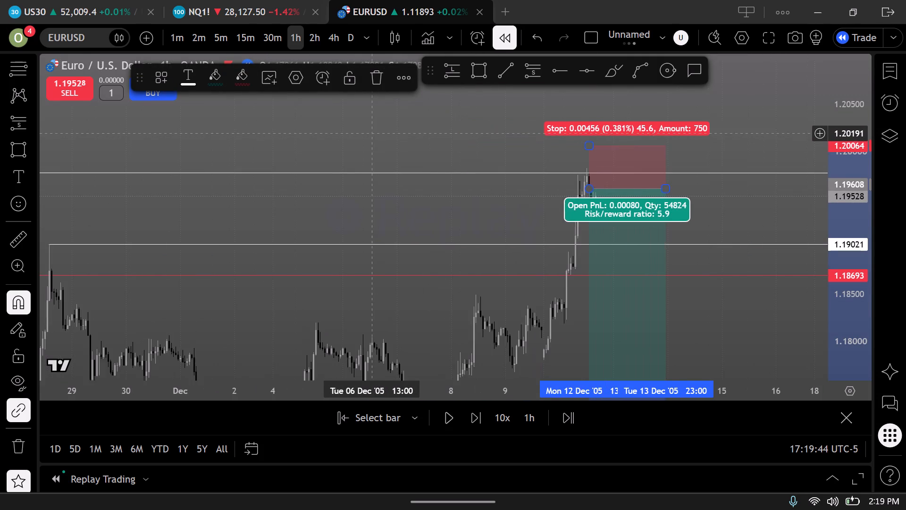
scroll(372, 134, down, 6)
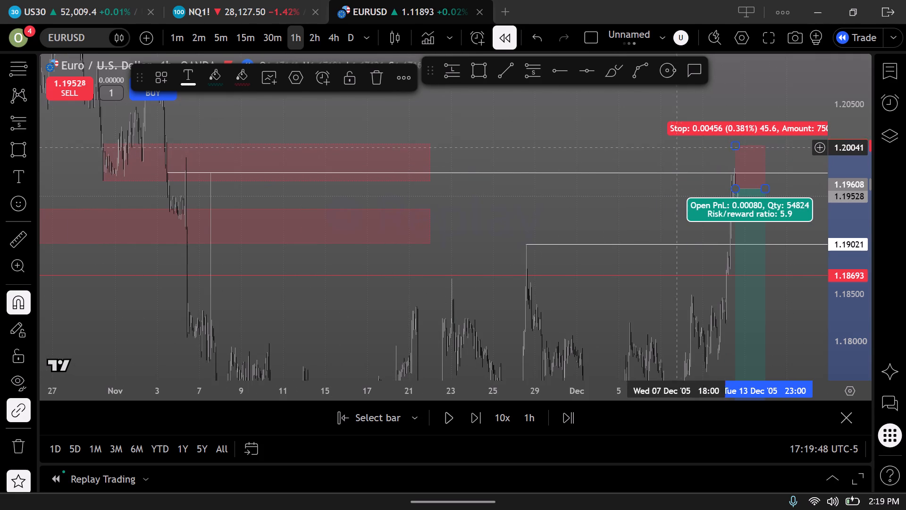
drag(736, 147, 730, 144)
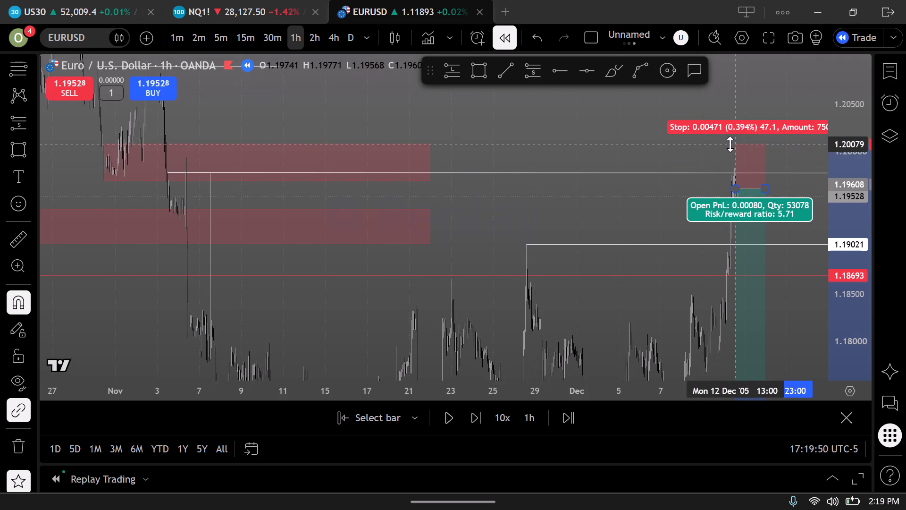
drag(730, 144, 727, 142)
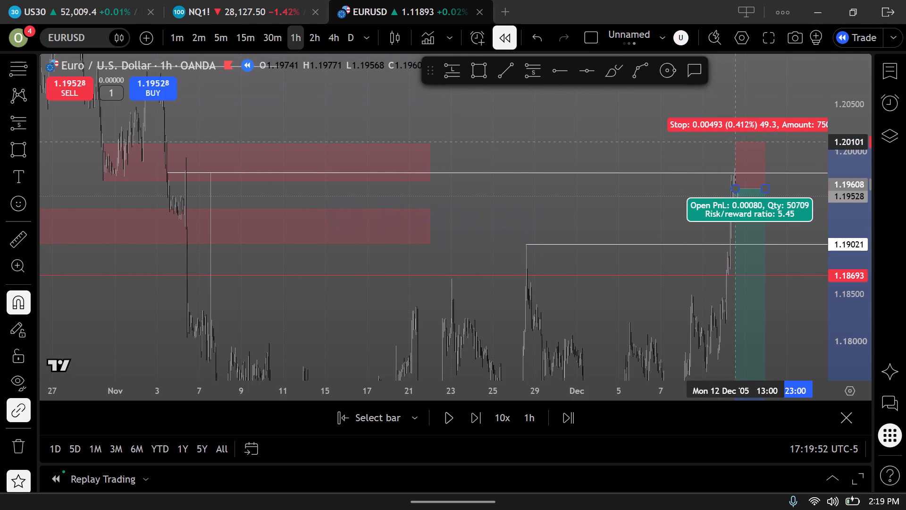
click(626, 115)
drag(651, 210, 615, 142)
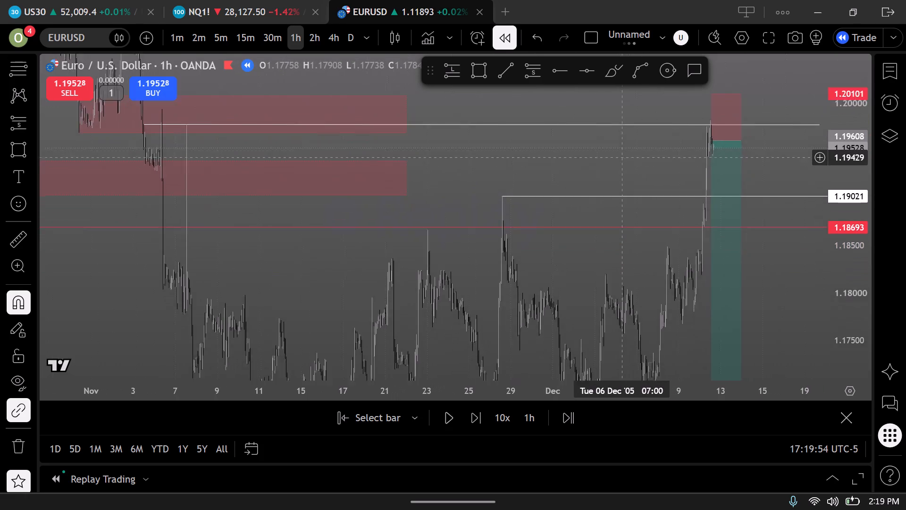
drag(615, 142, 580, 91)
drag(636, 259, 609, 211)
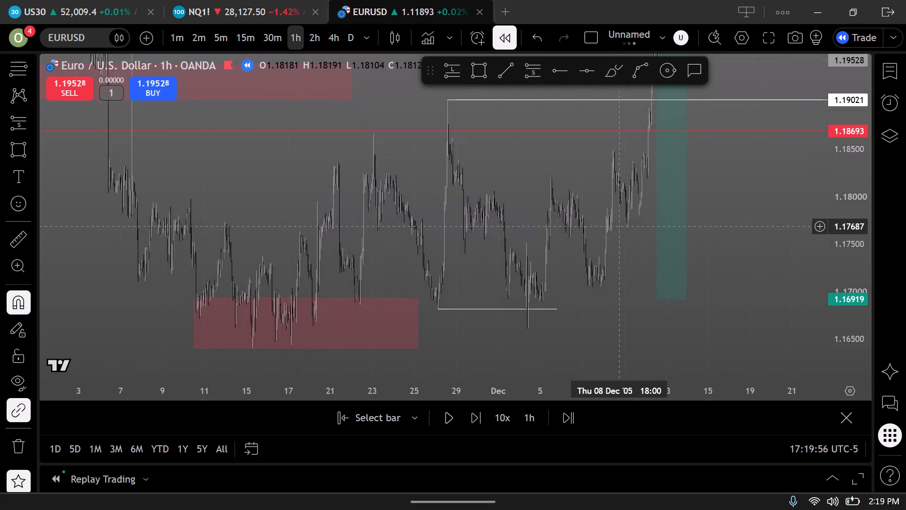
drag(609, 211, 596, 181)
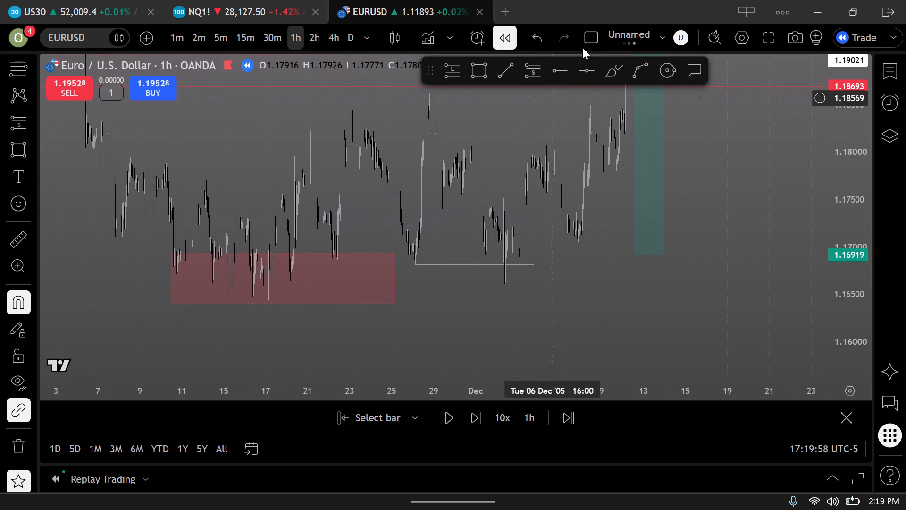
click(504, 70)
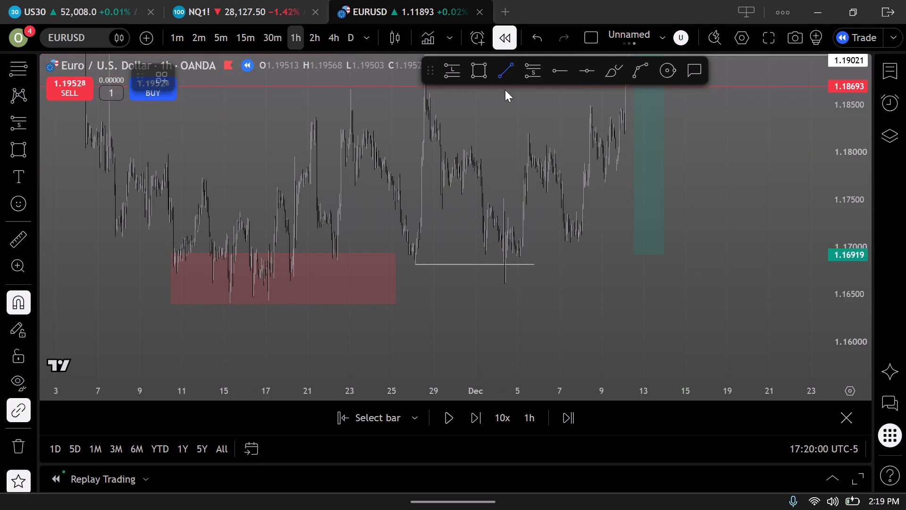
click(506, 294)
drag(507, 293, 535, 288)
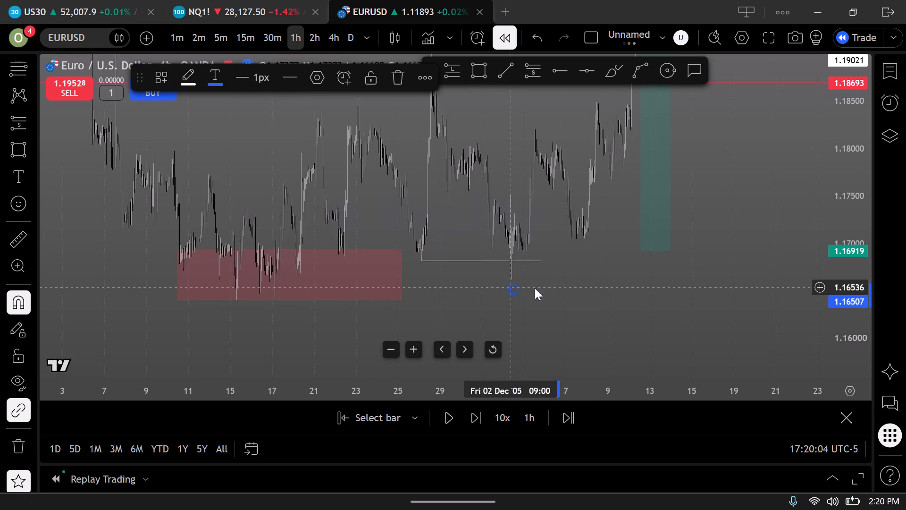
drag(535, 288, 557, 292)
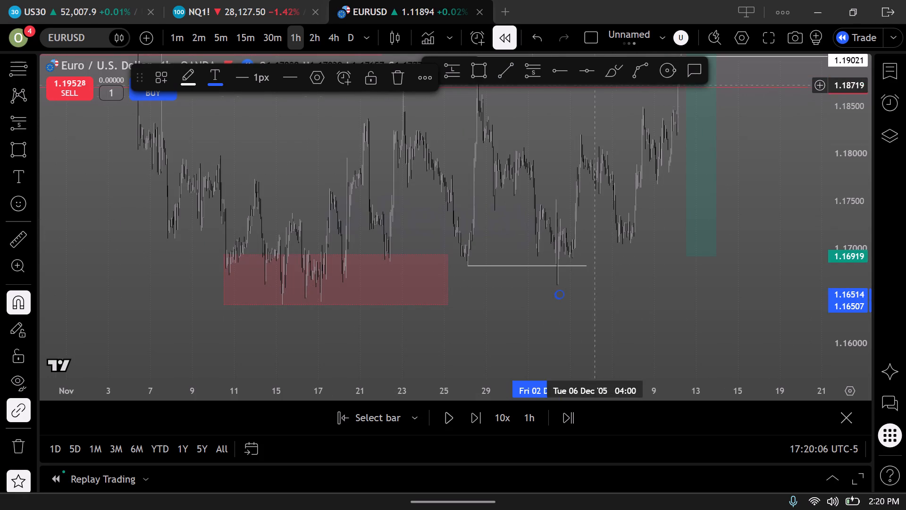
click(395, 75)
Draw a level trend line from the Fri 02 Dec '05 10:00 low at 1.16618 to about Sun 18 Dec '05 19:00.
click(501, 70)
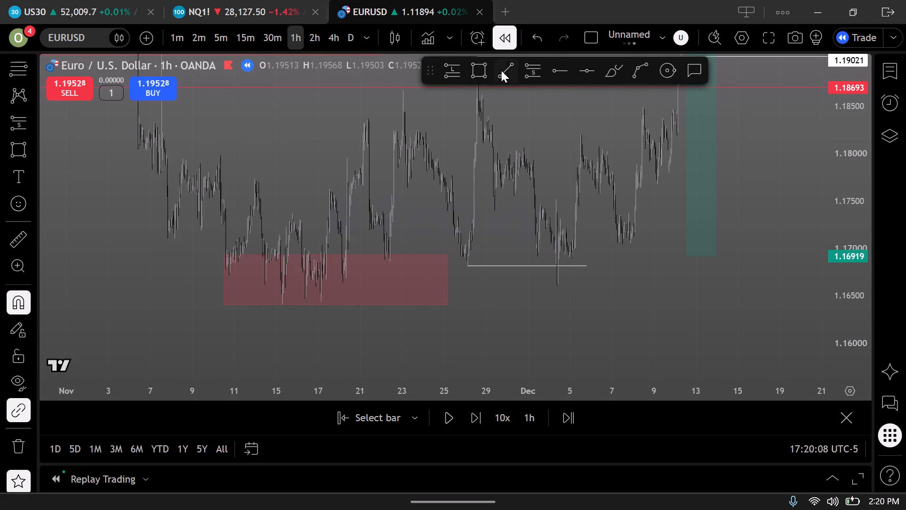
click(558, 290)
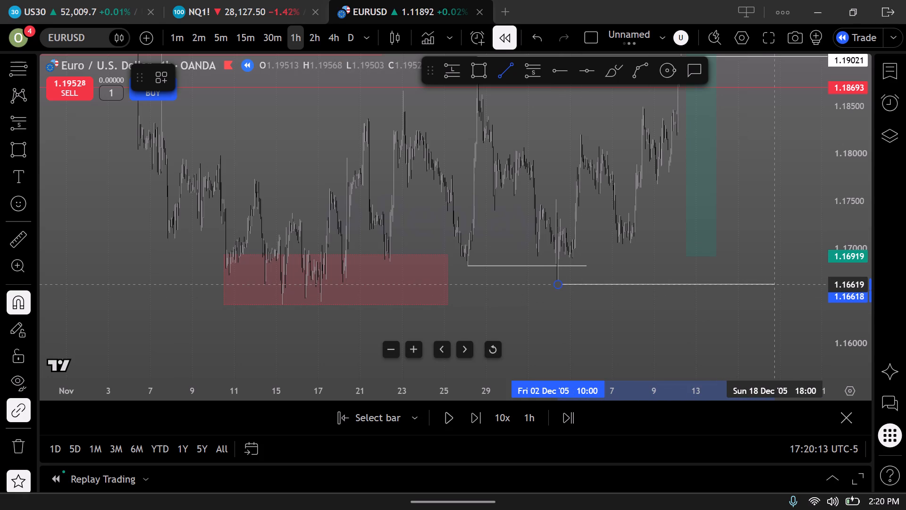
click(775, 284)
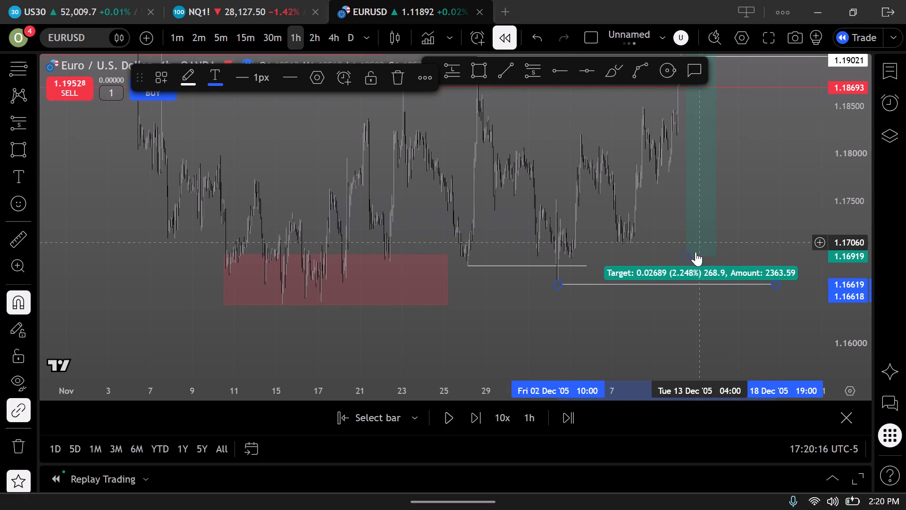
Lower the short position's target to 1.16619, onto the new white line from the 2 December low.
drag(688, 254, 689, 281)
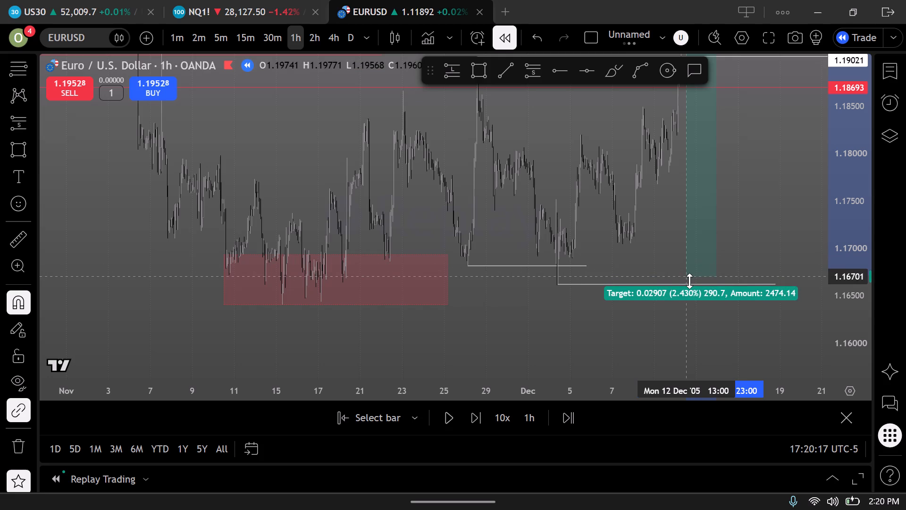
drag(689, 281, 687, 284)
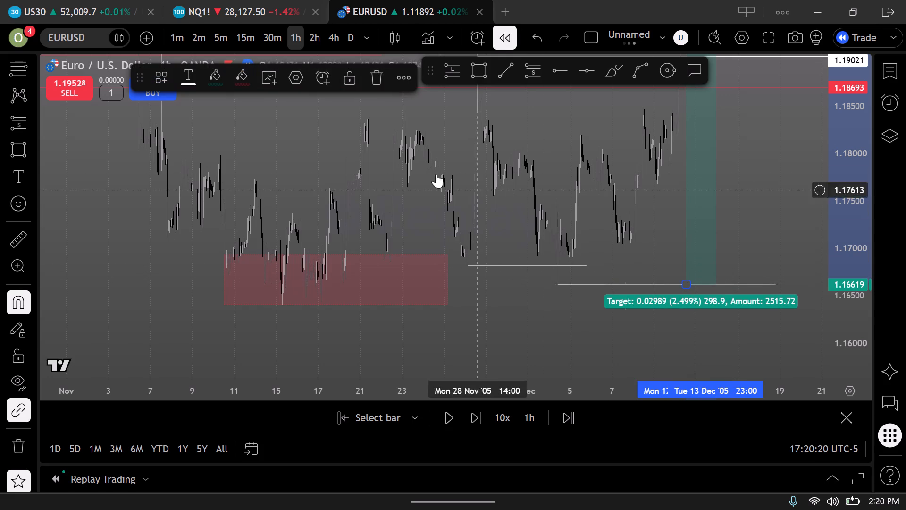
Delete the three red zones: the one at the mid-November lows, the 1.19031–1.19392 zone and the 1.19689–1.20083 zone.
click(445, 256)
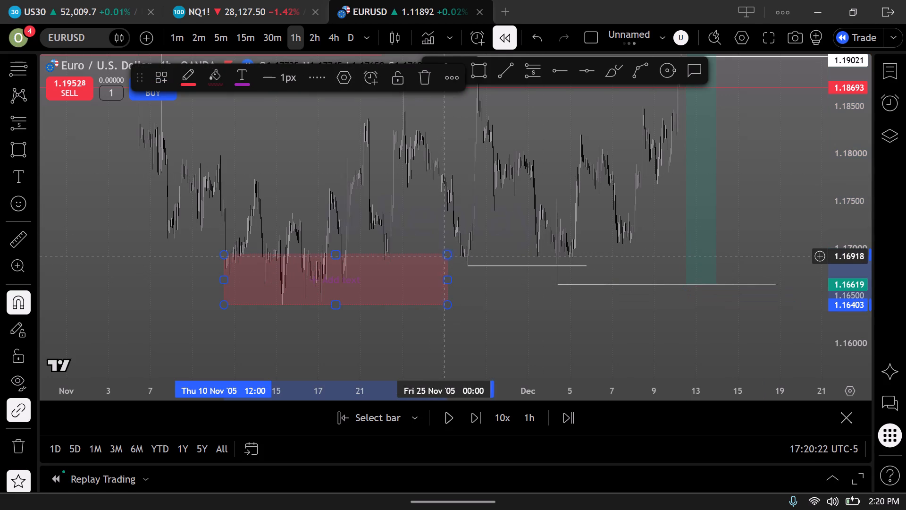
click(427, 75)
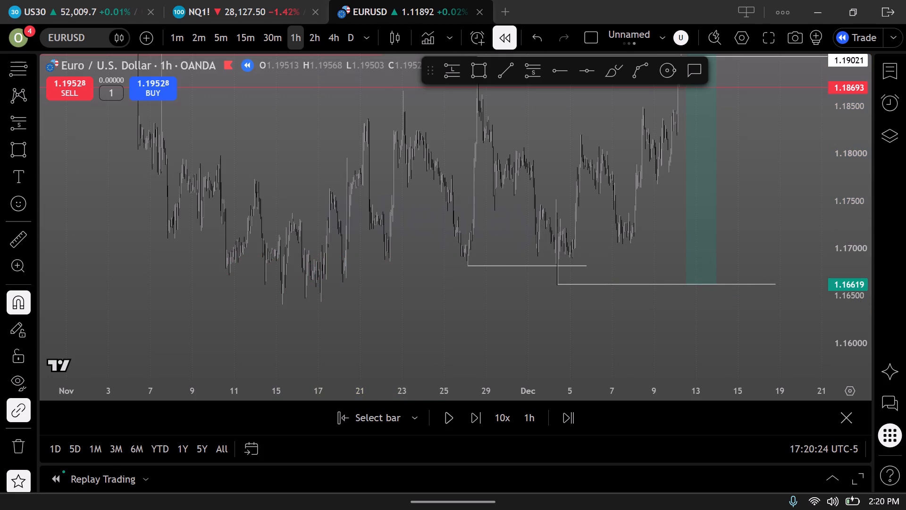
drag(322, 106, 220, 238)
drag(385, 145, 601, 214)
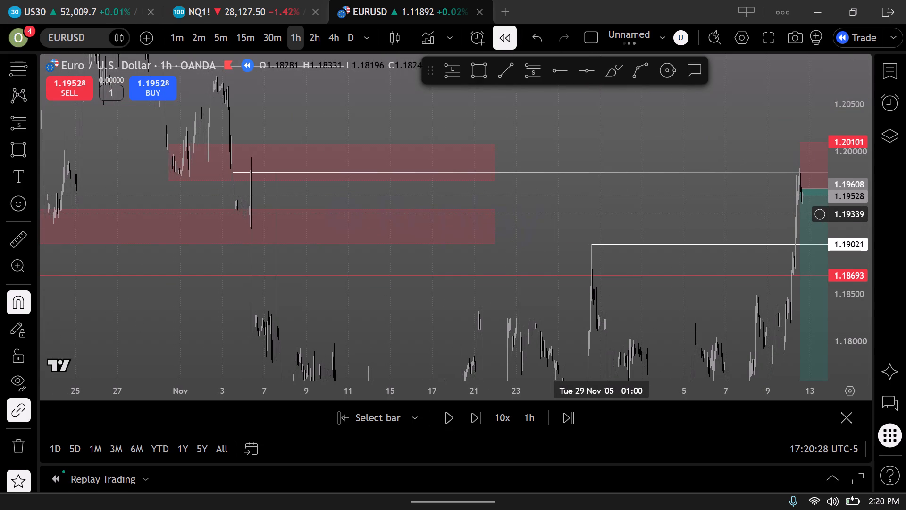
drag(601, 214, 518, 209)
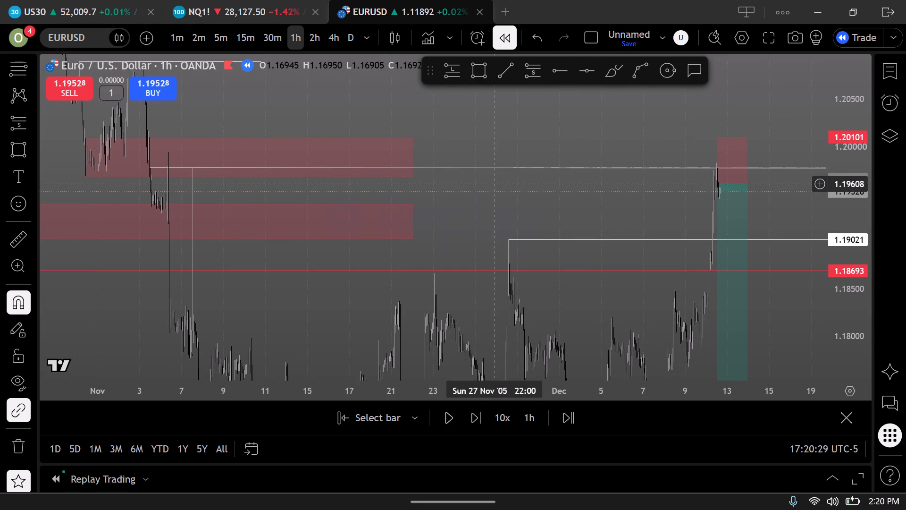
drag(563, 120, 523, 121)
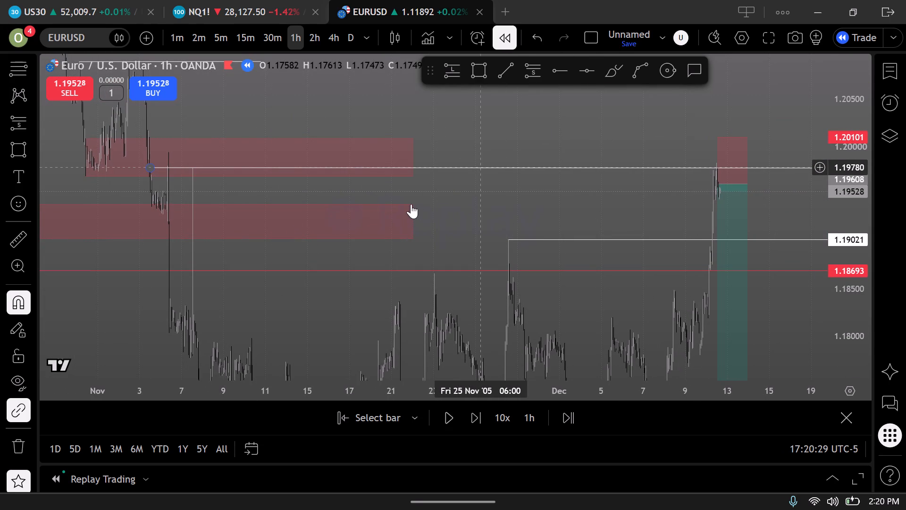
click(410, 204)
click(396, 202)
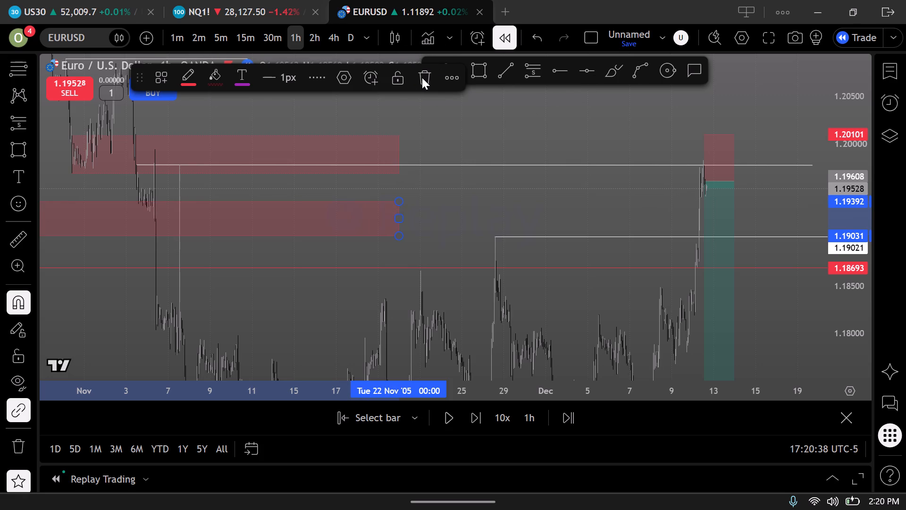
click(422, 77)
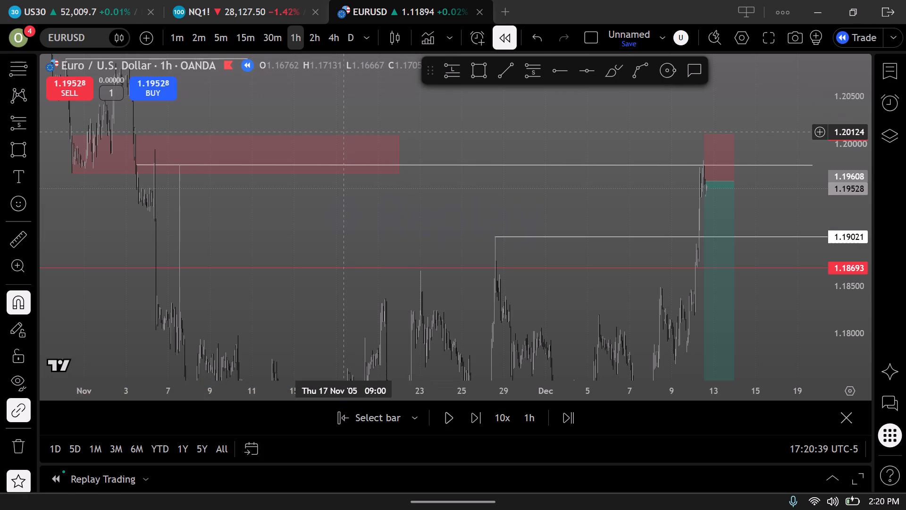
click(398, 135)
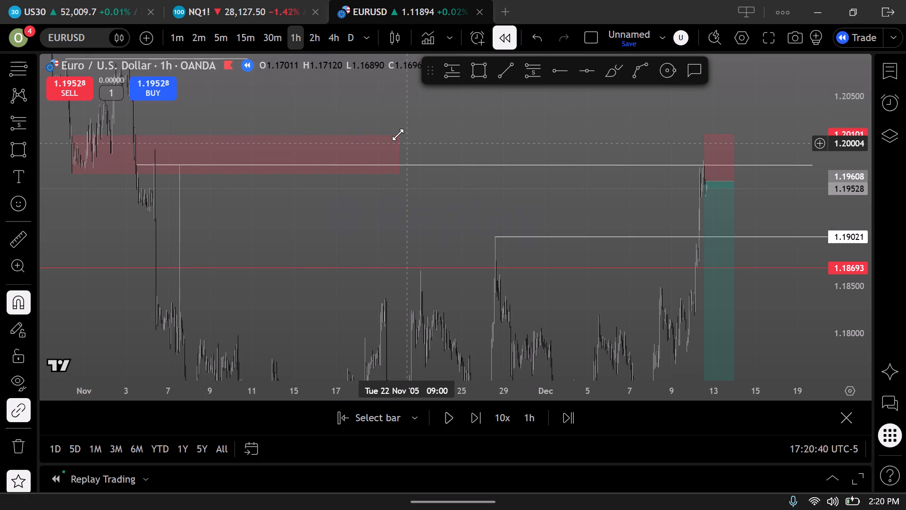
click(397, 137)
click(427, 76)
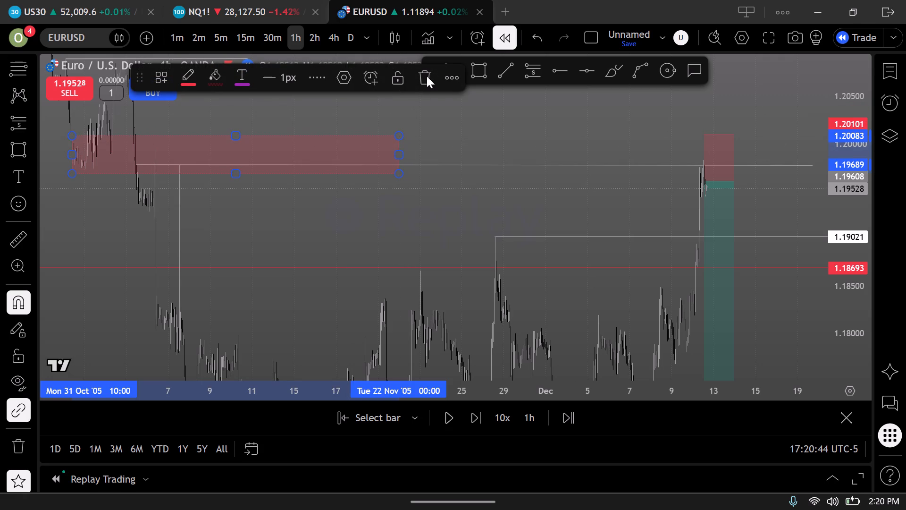
Examine the short position's entry, stop and target against the white levels and price action since October.
scroll(404, 105, down, 8)
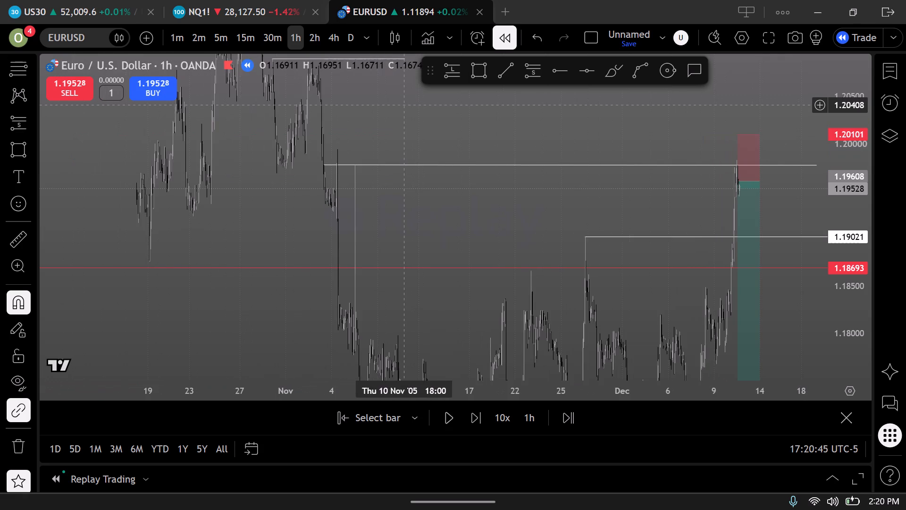
scroll(464, 110, up, 10)
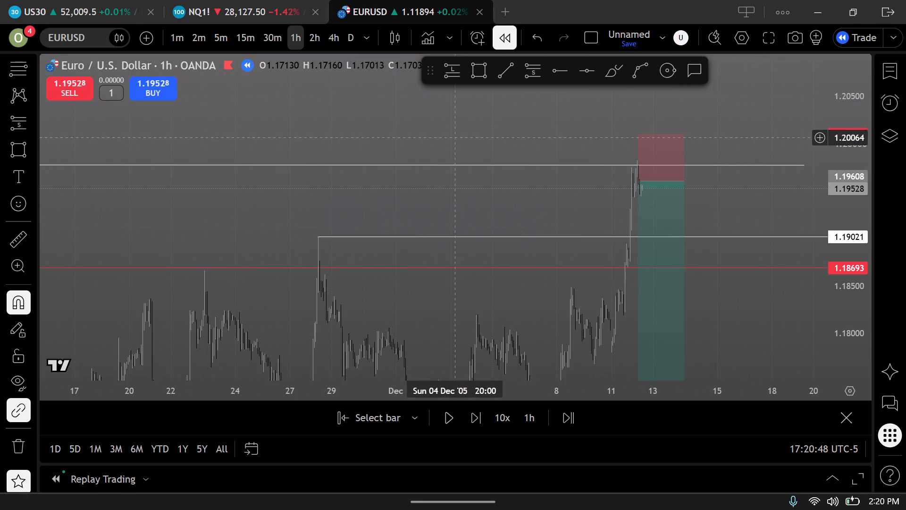
drag(499, 188, 371, 138)
scroll(383, 139, up, 6)
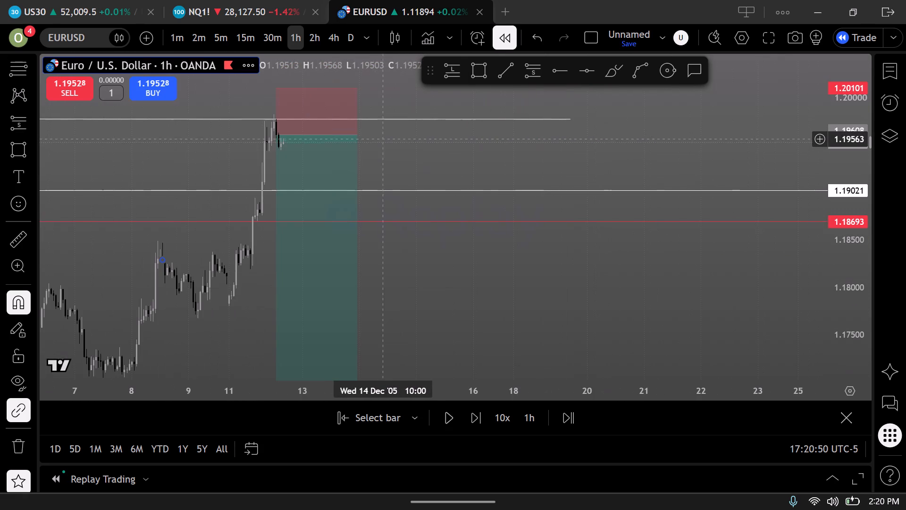
drag(514, 153, 677, 156)
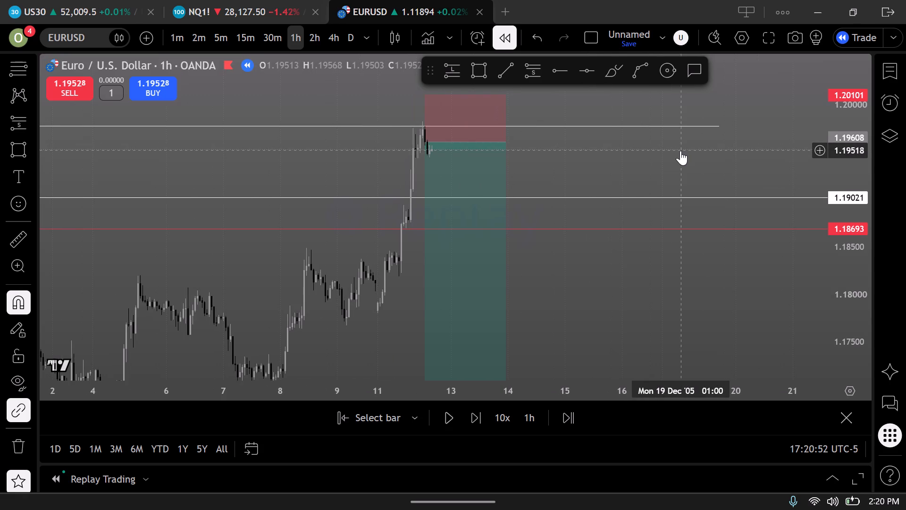
drag(588, 294, 564, 227)
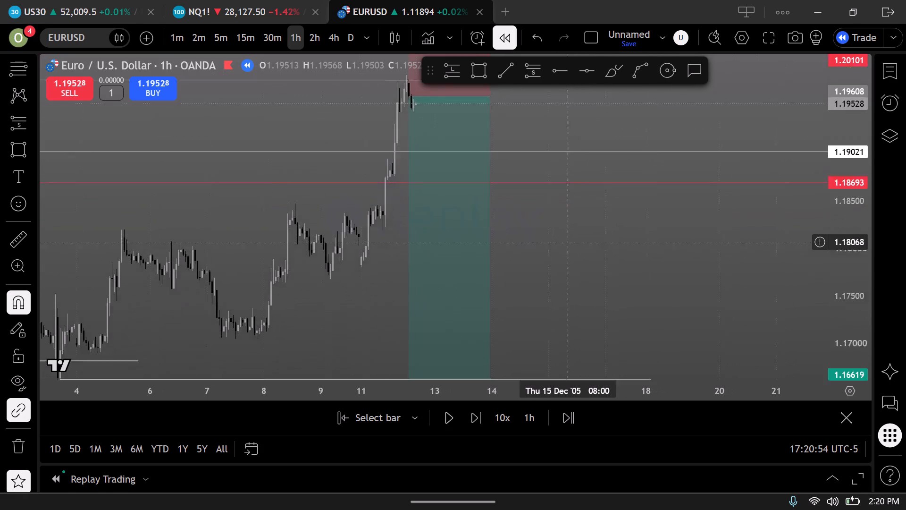
drag(564, 227, 550, 227)
scroll(838, 186, down, 6)
scroll(729, 265, down, 4)
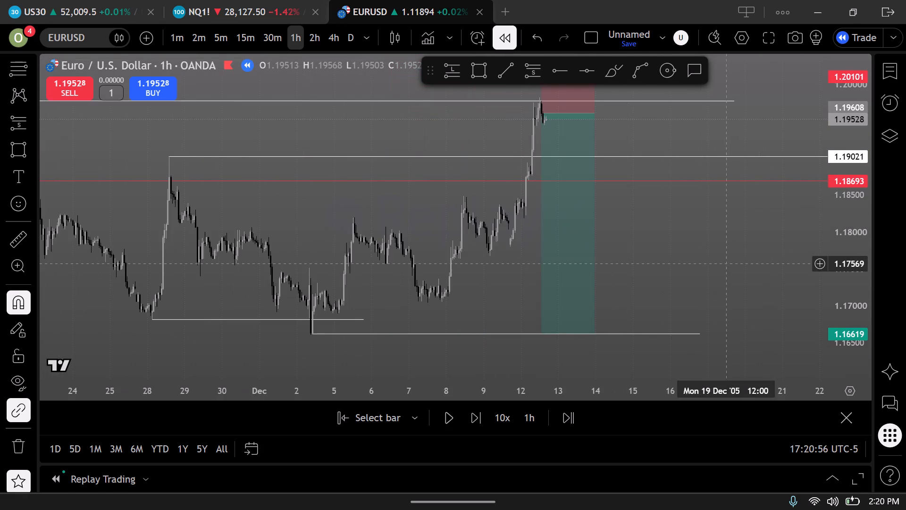
drag(761, 232, 619, 271)
scroll(619, 270, up, 1)
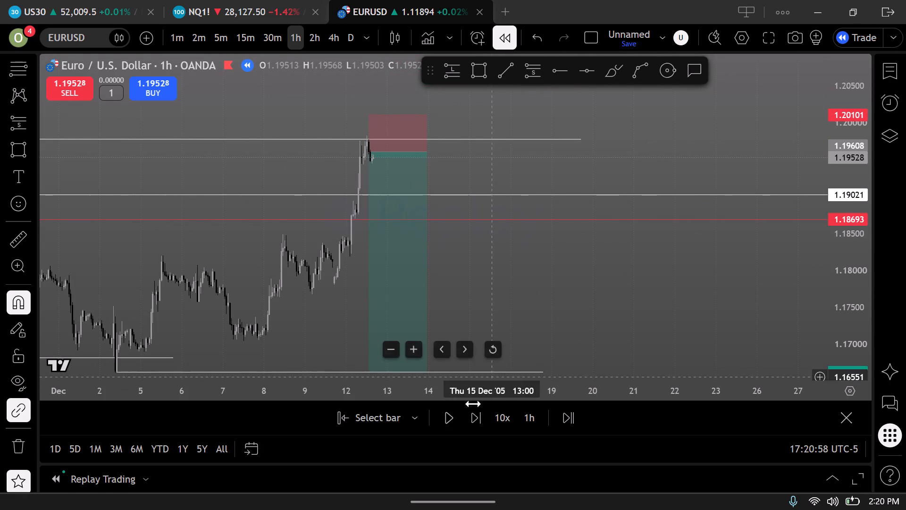
Play the bar replay forward and pause it on Wed 14 Dec '05, once price has passed the short's stop.
click(451, 415)
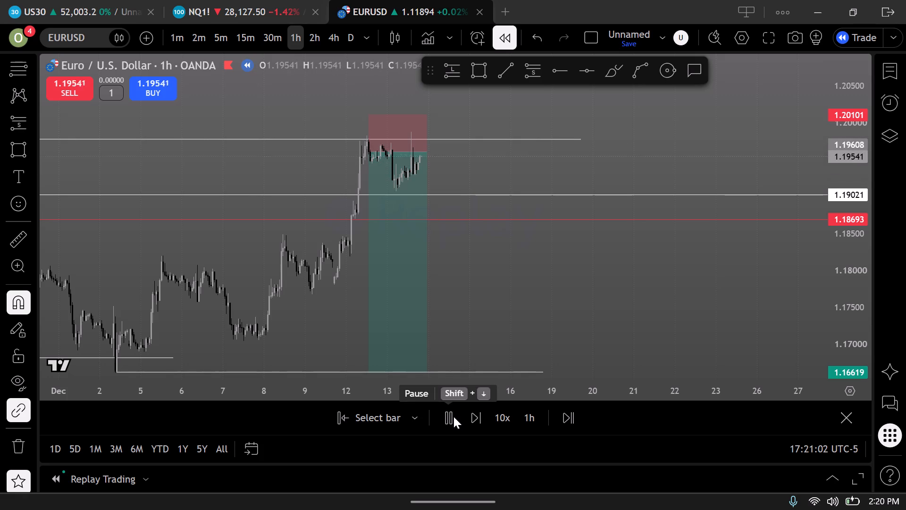
click(453, 416)
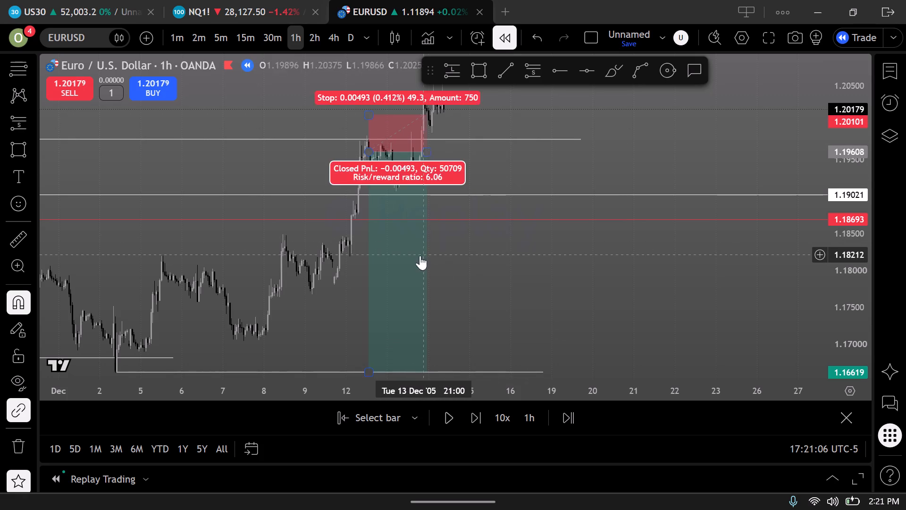
Delete the short position that starts at Mon 12 Dec '05 13:00.
click(378, 127)
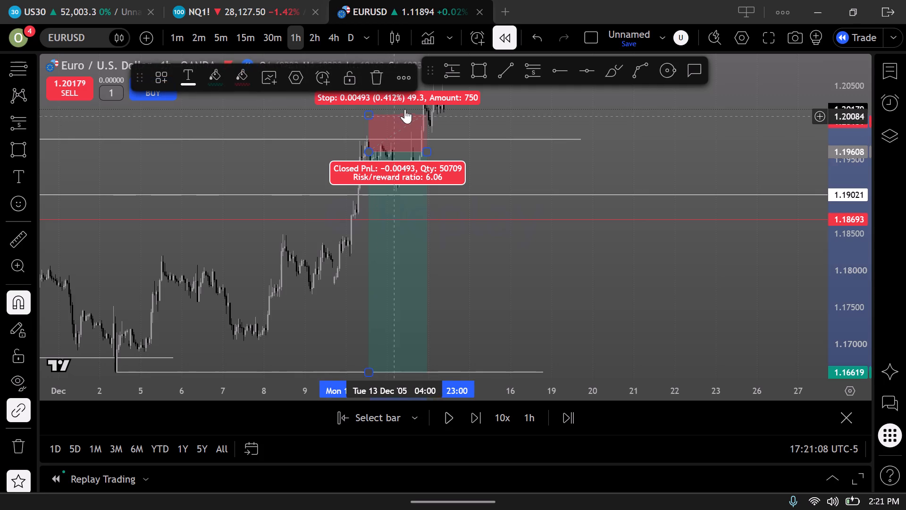
click(371, 75)
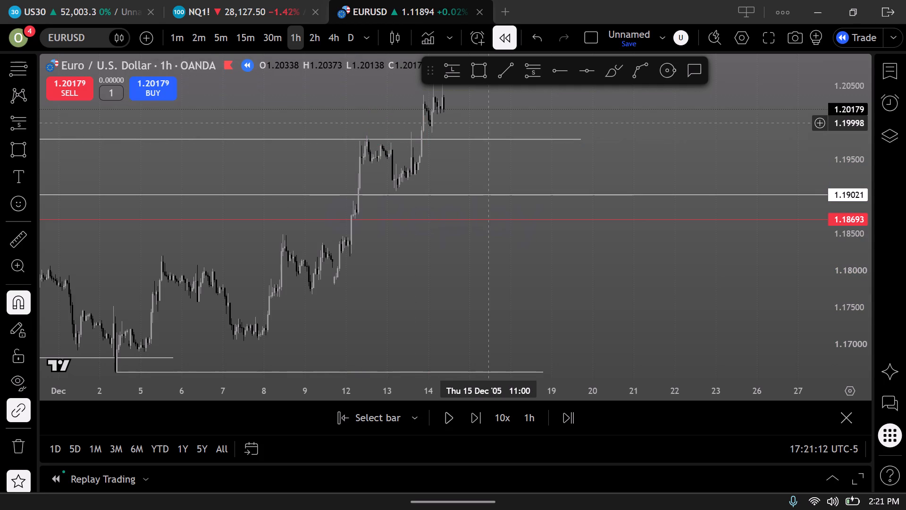
Remove all 12 drawings from the EURUSD chart, including the locked ones.
drag(488, 116, 508, 187)
drag(490, 169, 491, 110)
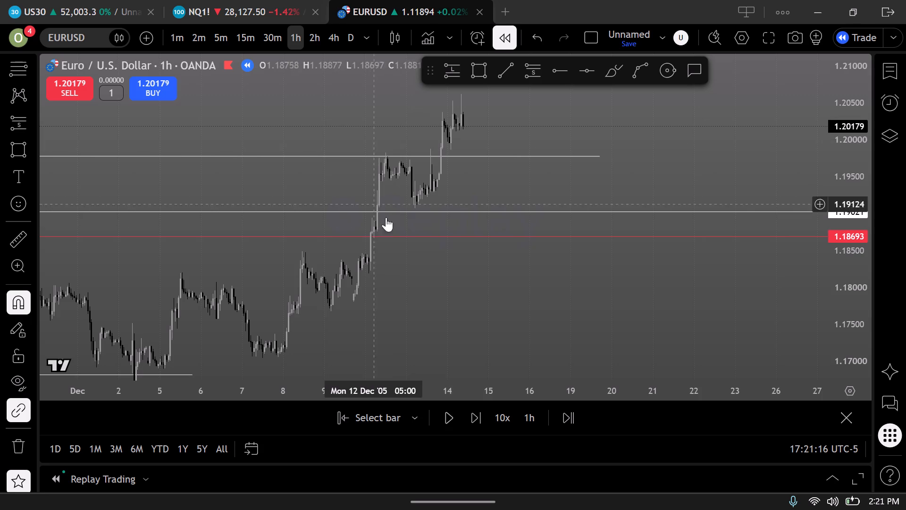
drag(445, 284, 447, 229)
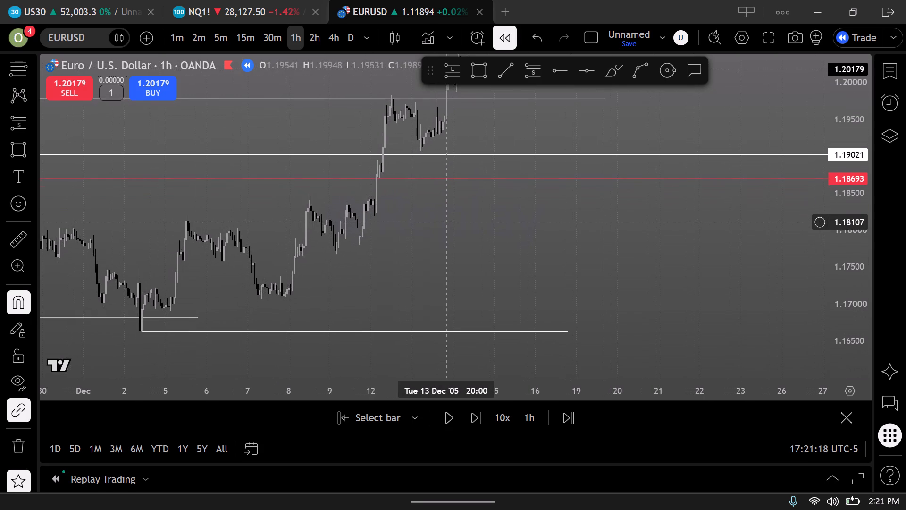
drag(447, 229, 424, 271)
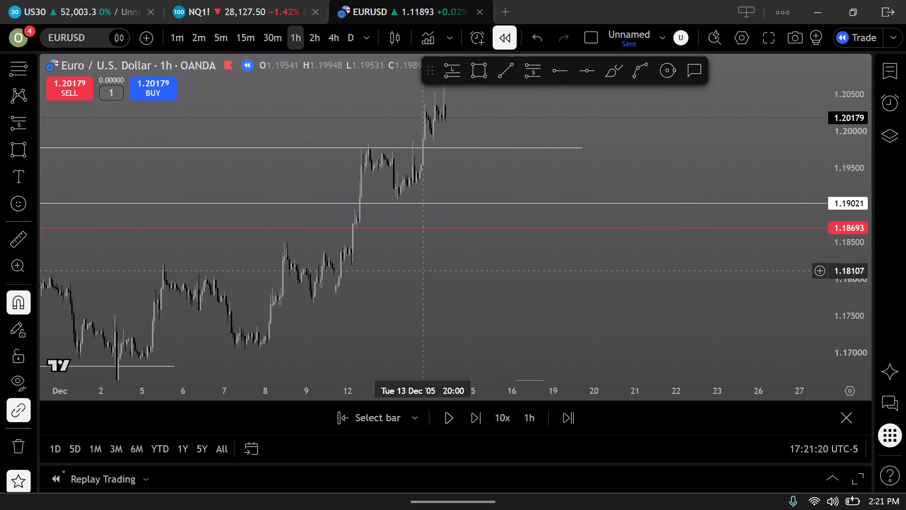
drag(424, 271, 421, 271)
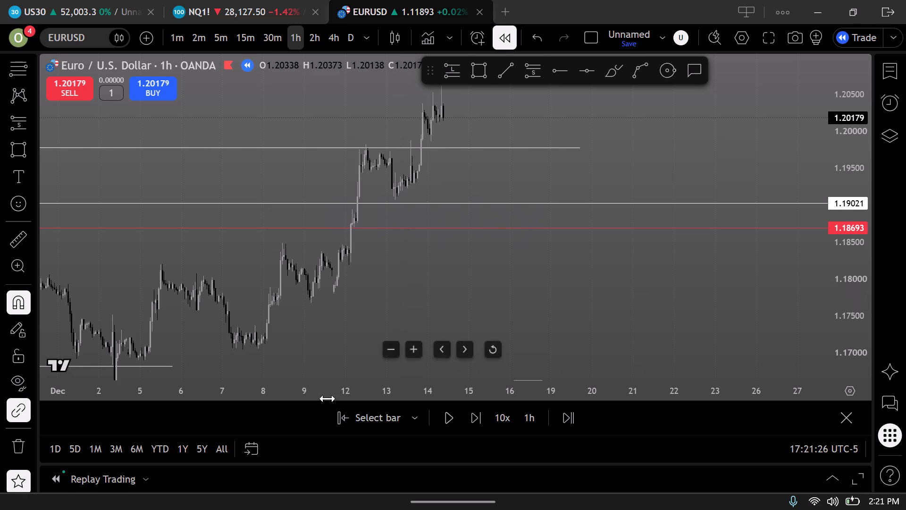
click(18, 449)
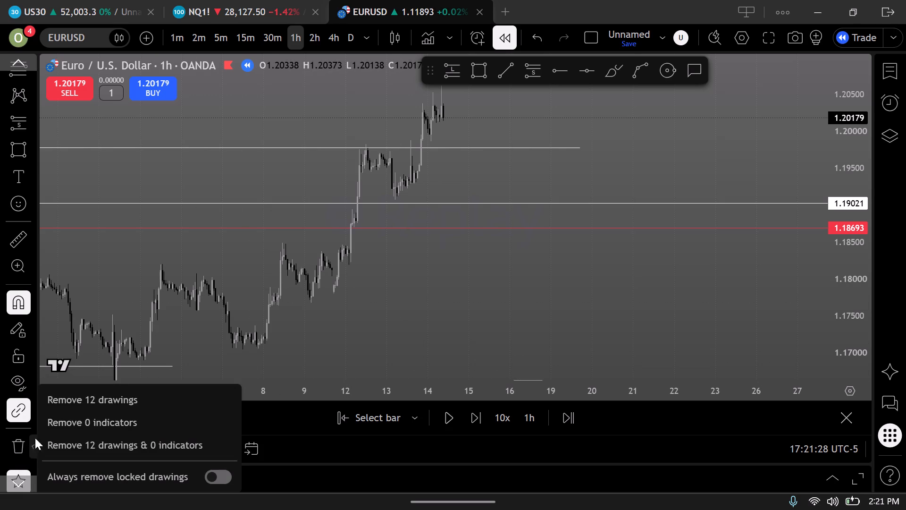
click(86, 401)
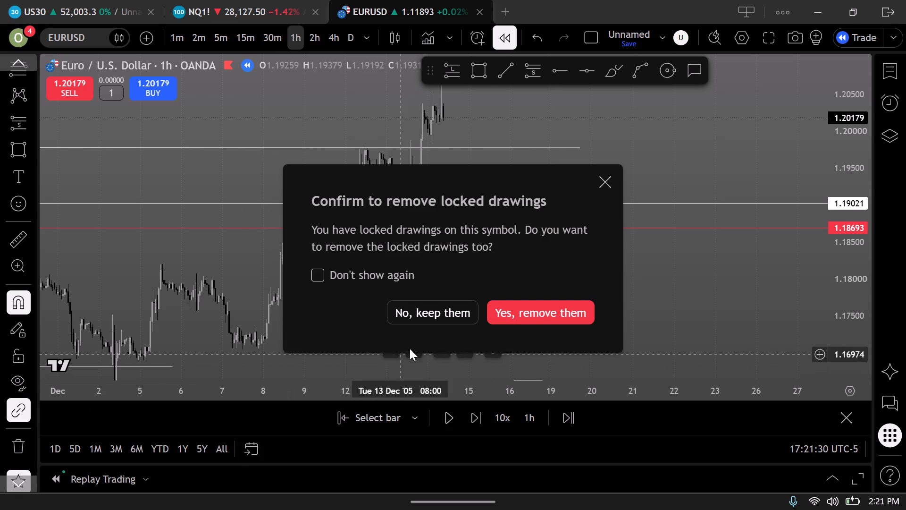
click(537, 311)
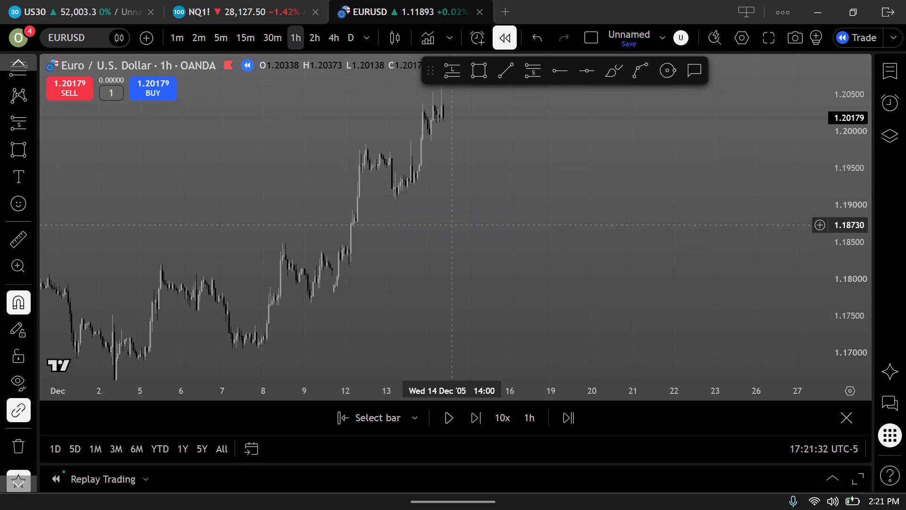
Switch the EURUSD replay chart to the daily timeframe.
click(352, 36)
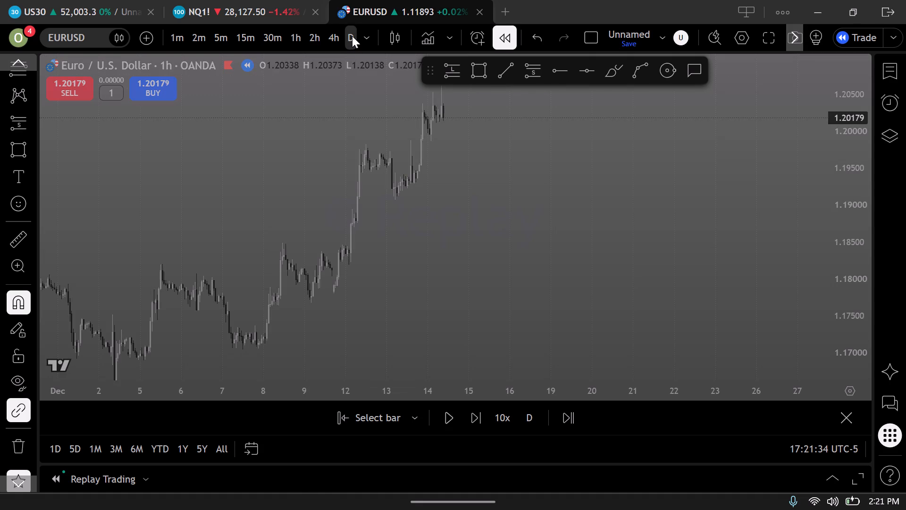
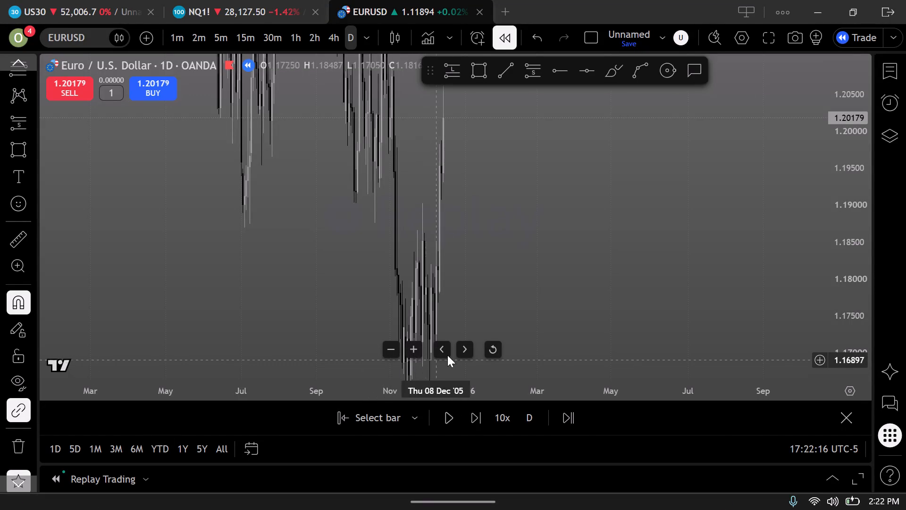
Reset the daily EURUSD chart view and widen it to examine price from December 2004 through mid-December 2005.
click(489, 349)
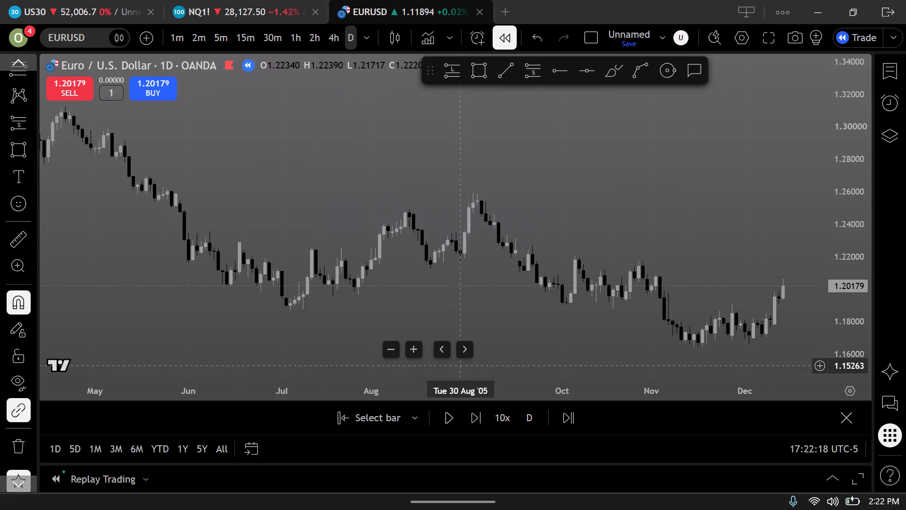
scroll(468, 354, down, 4)
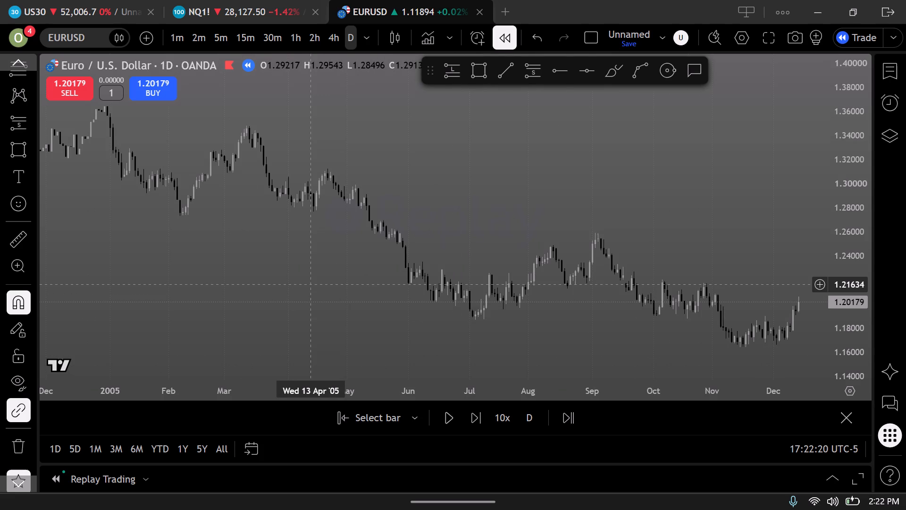
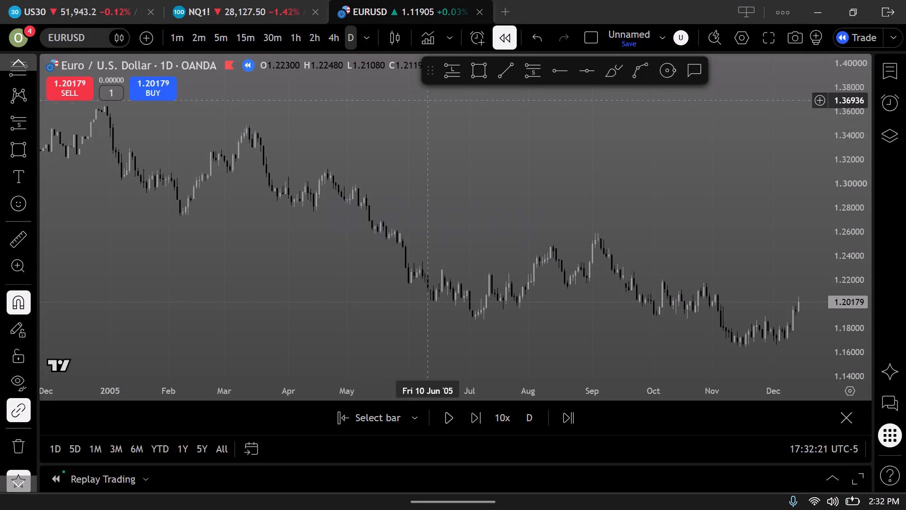
Examine the daily EURUSD swings from late 2003 through mid-December 2005 to find the major highs.
scroll(403, 134, up, 3)
scroll(401, 135, down, 5)
drag(481, 162, 399, 132)
drag(481, 183, 417, 158)
scroll(417, 158, down, 8)
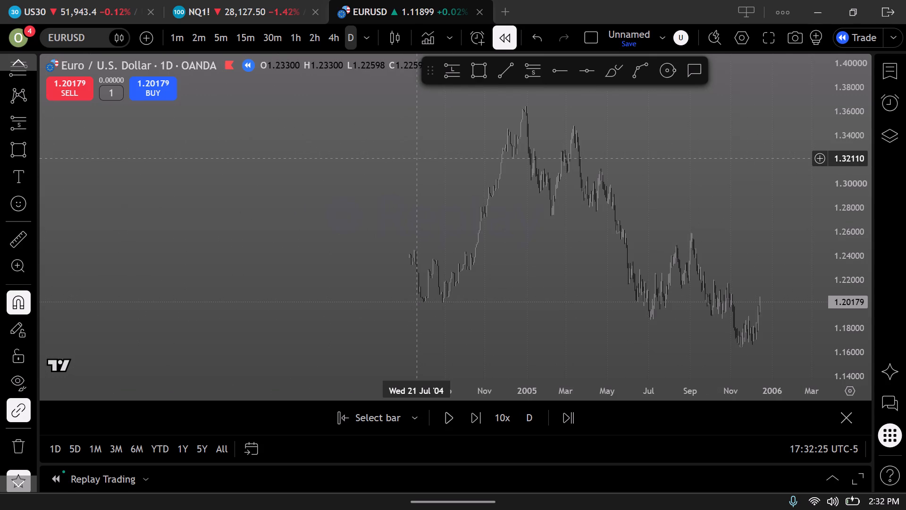
scroll(401, 164, up, 5)
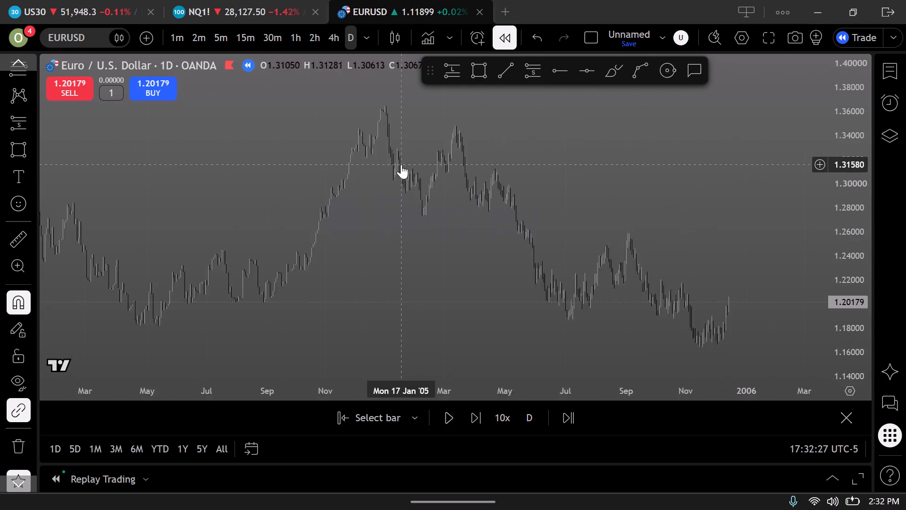
scroll(401, 164, up, 1)
scroll(223, 168, down, 3)
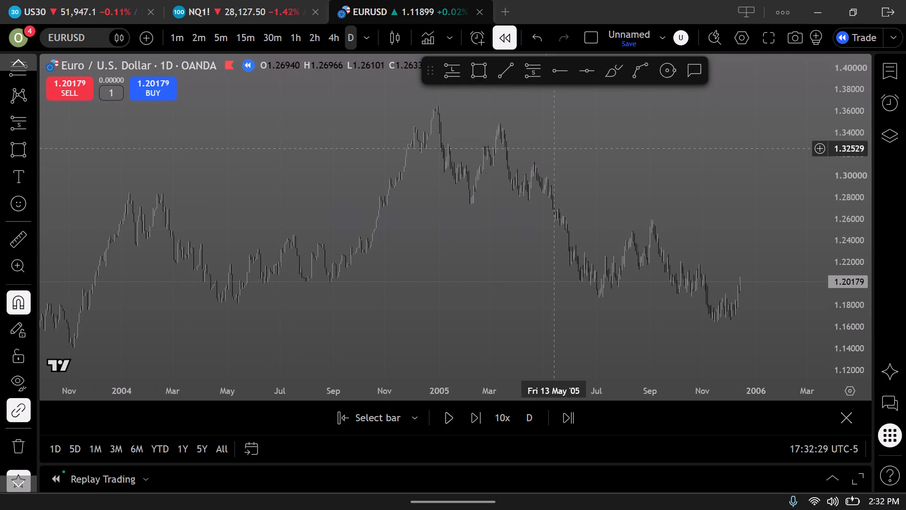
scroll(555, 148, up, 5)
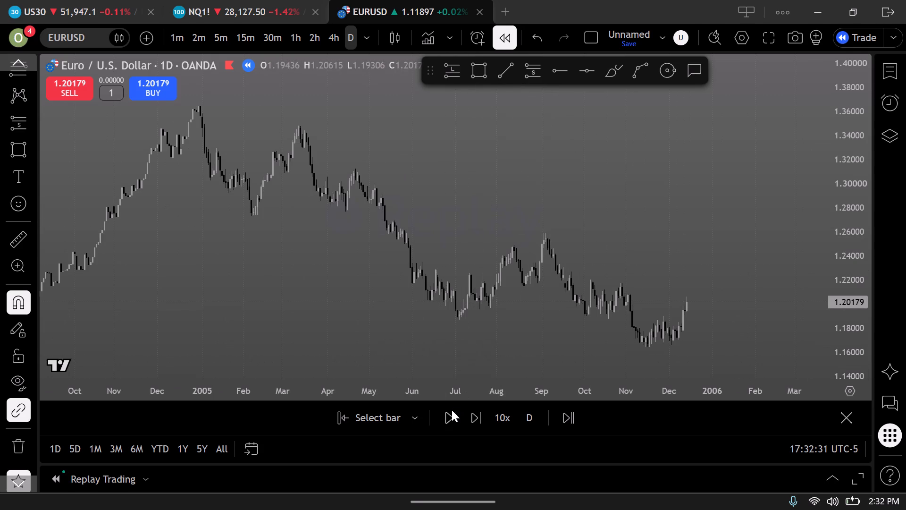
drag(593, 206, 492, 165)
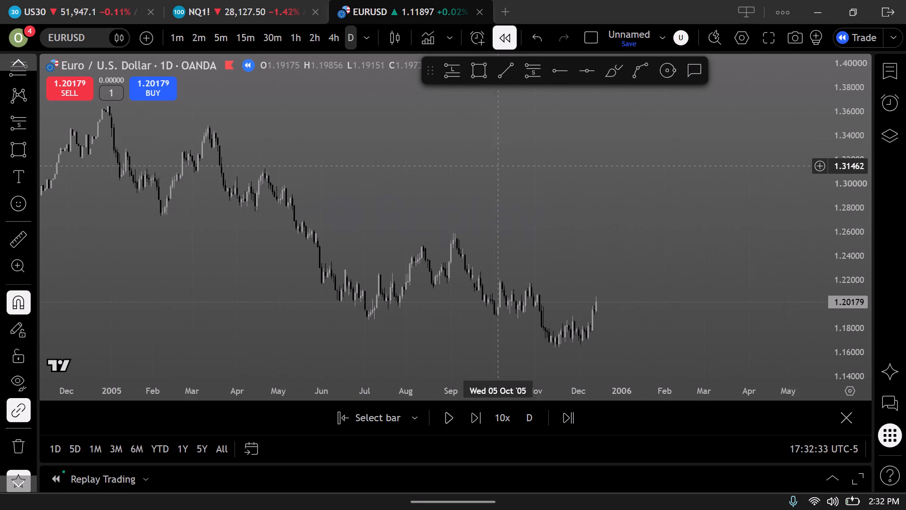
drag(492, 165, 482, 164)
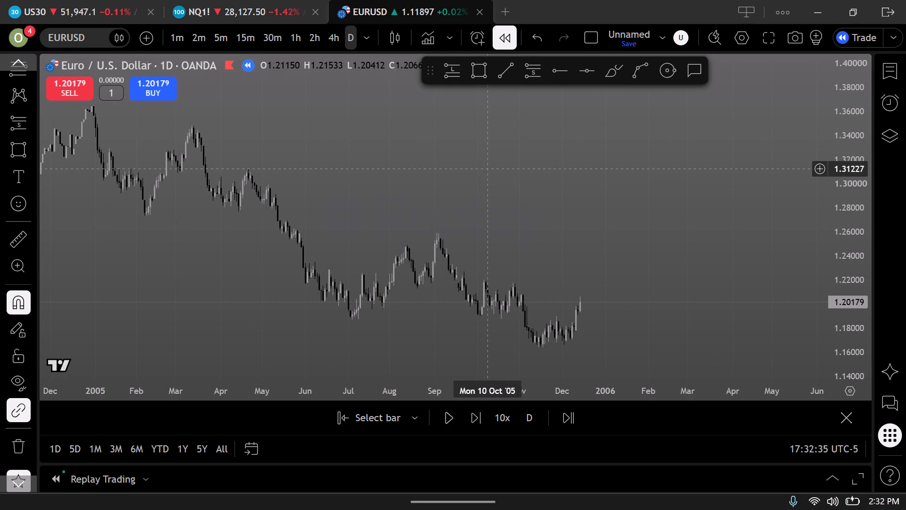
Mark the mid-March 2005 and late-December 2004 swing highs with horizontal rays at 1.34780 and 1.36420.
click(560, 68)
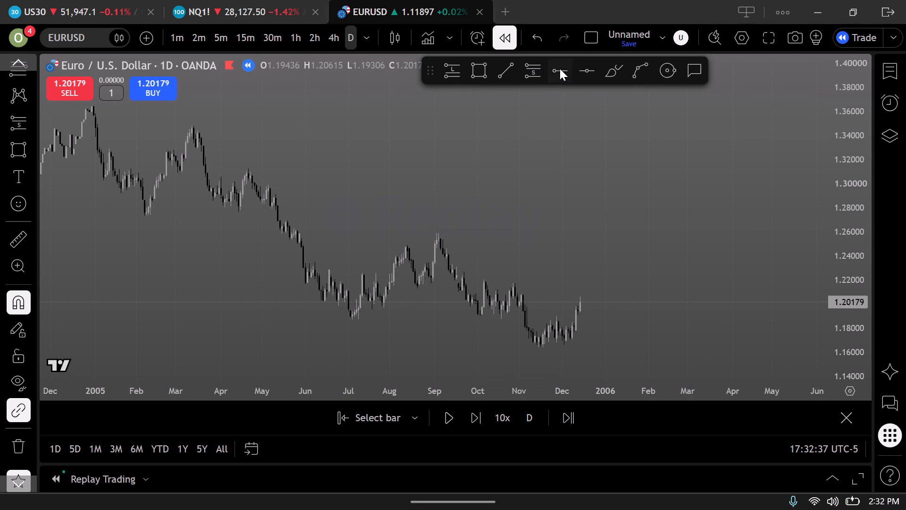
click(193, 112)
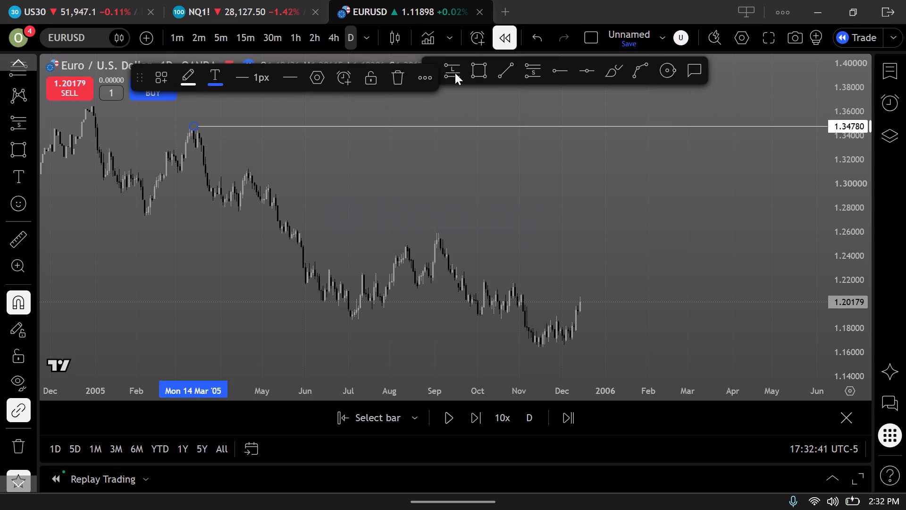
click(557, 69)
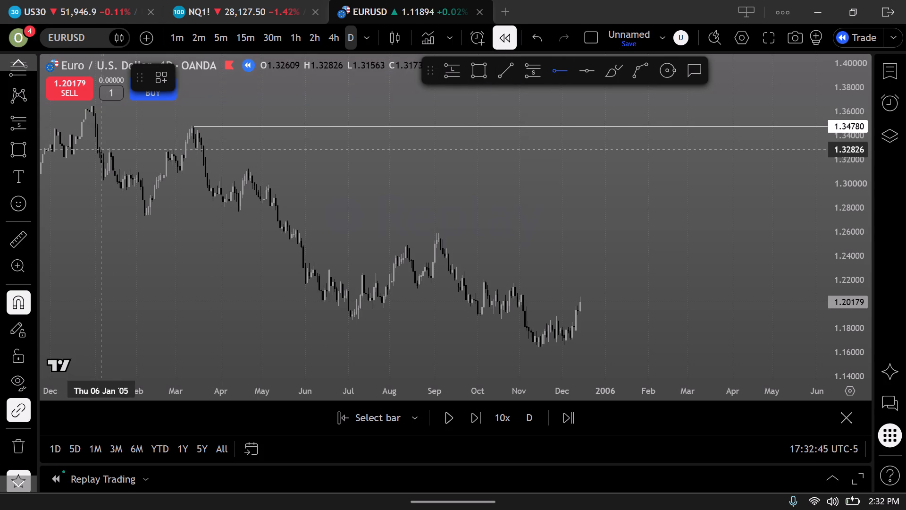
scroll(123, 130, down, 1)
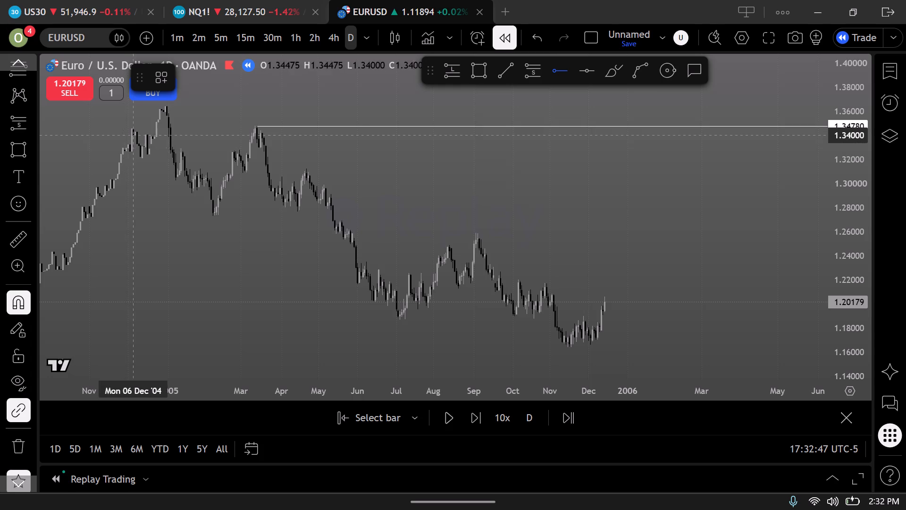
scroll(133, 135, down, 2)
click(292, 94)
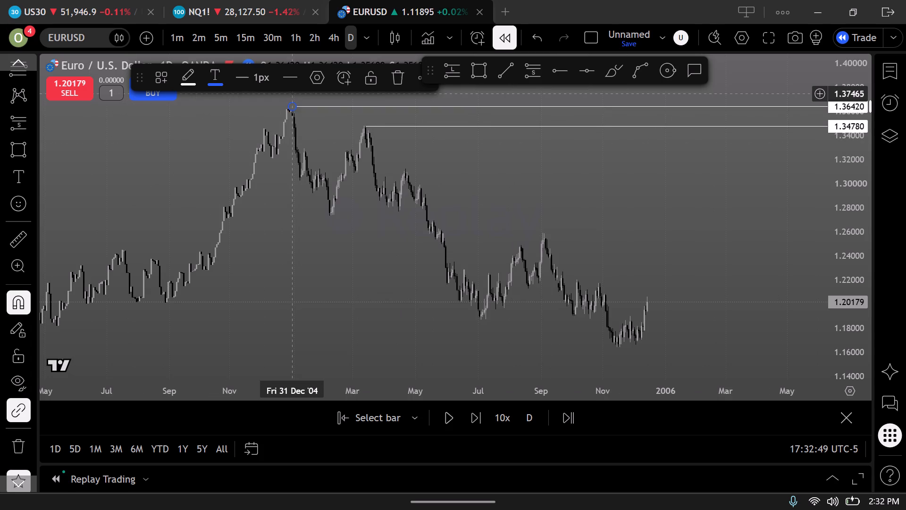
click(281, 179)
Mark the April 2005 and early-September 2005 swing highs with horizontal rays at 1.31251 and 1.25893.
drag(449, 164, 413, 148)
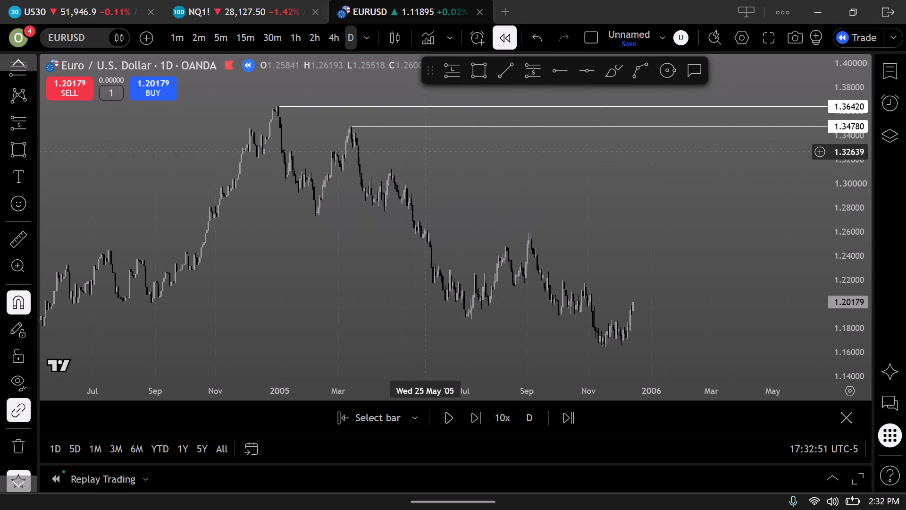
drag(413, 148, 364, 143)
click(556, 70)
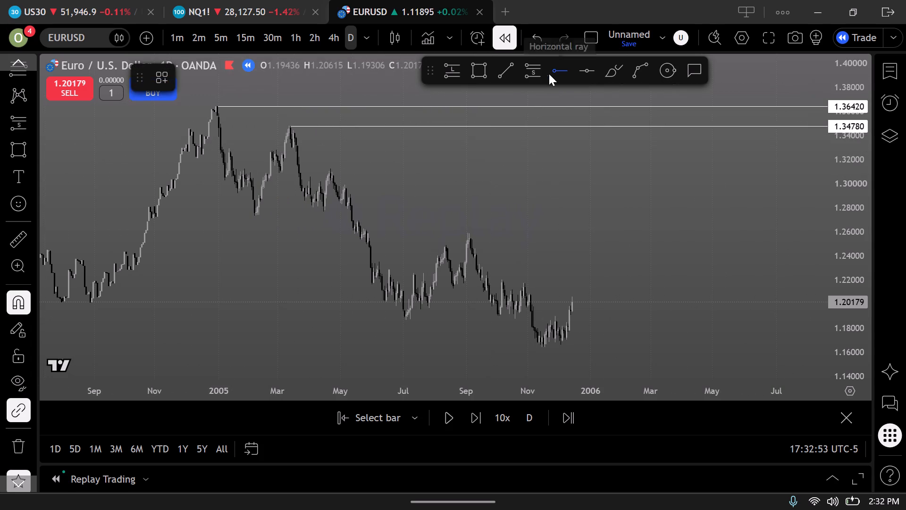
click(331, 148)
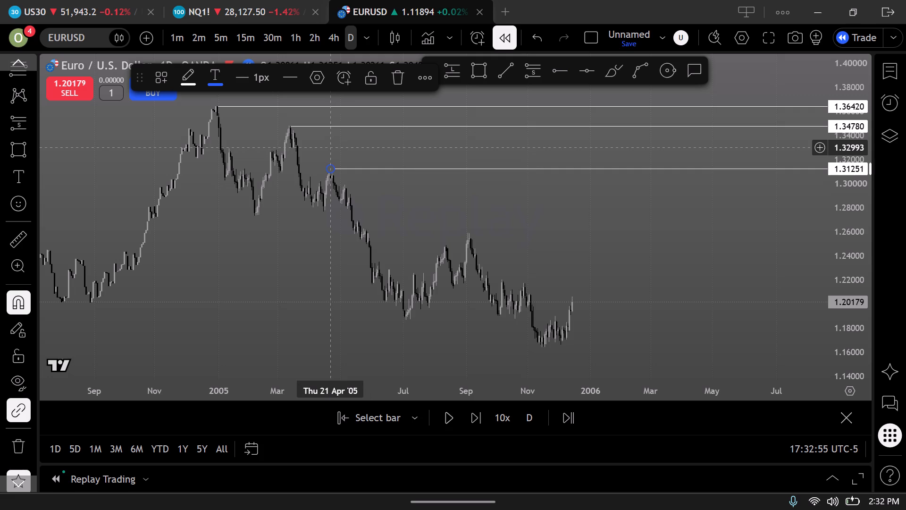
click(375, 198)
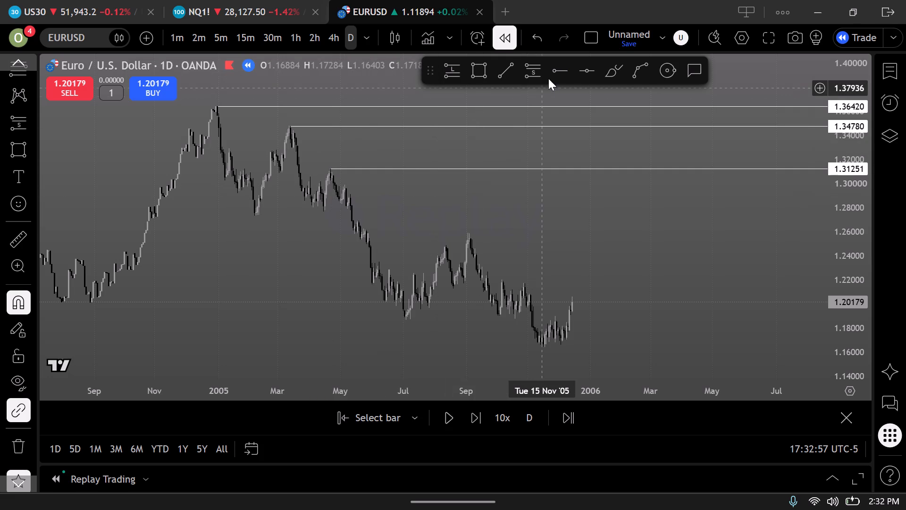
click(555, 72)
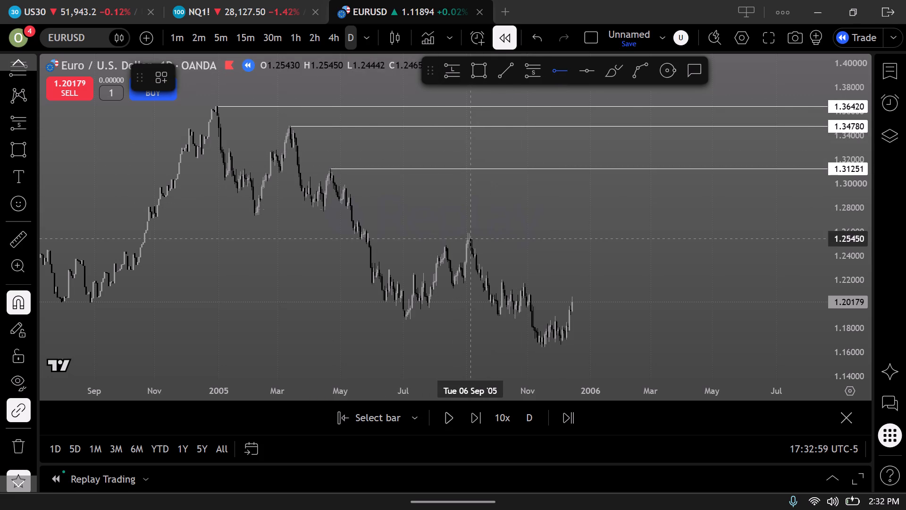
click(468, 216)
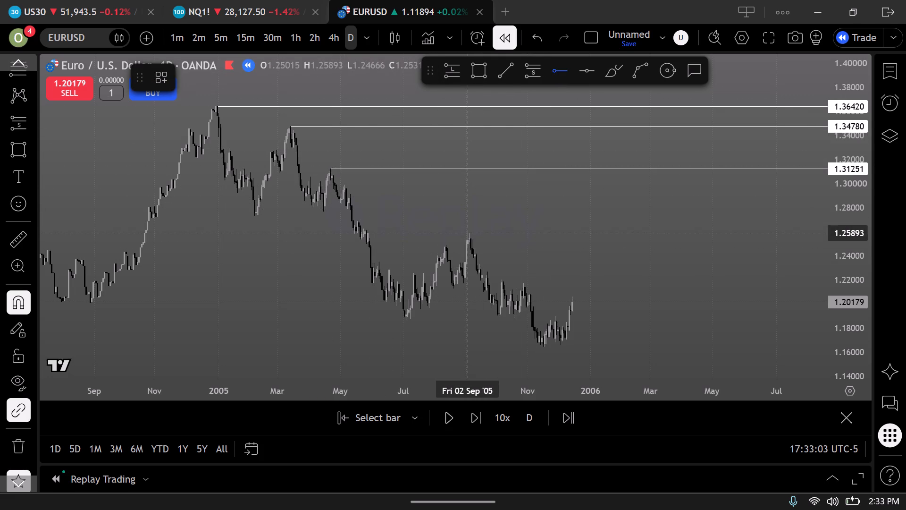
click(508, 215)
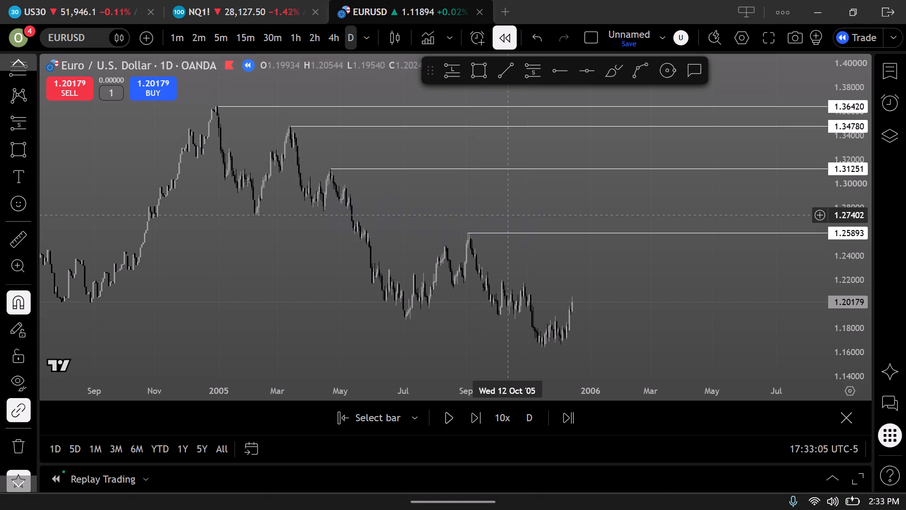
Examine recent daily price action up to mid-December 2005 against the marked highs, and reset the chart view.
drag(503, 213, 305, 177)
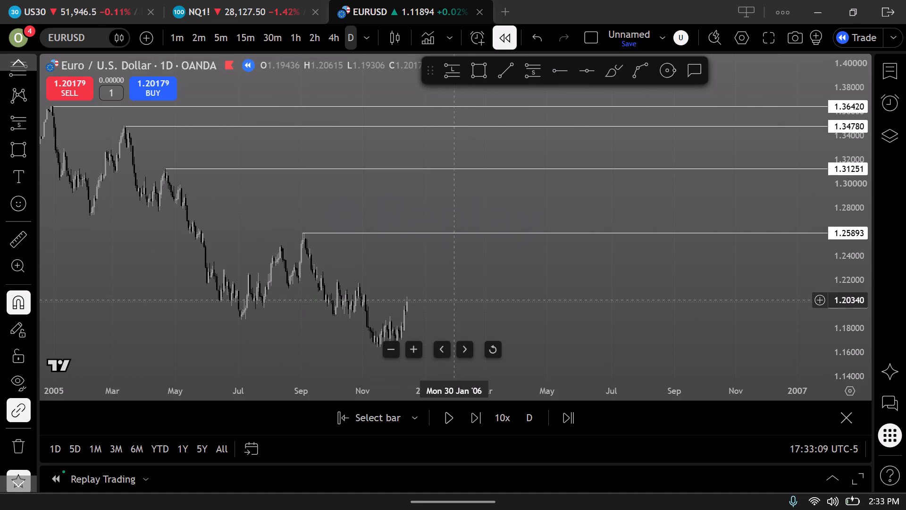
drag(422, 264, 369, 229)
drag(427, 285, 386, 256)
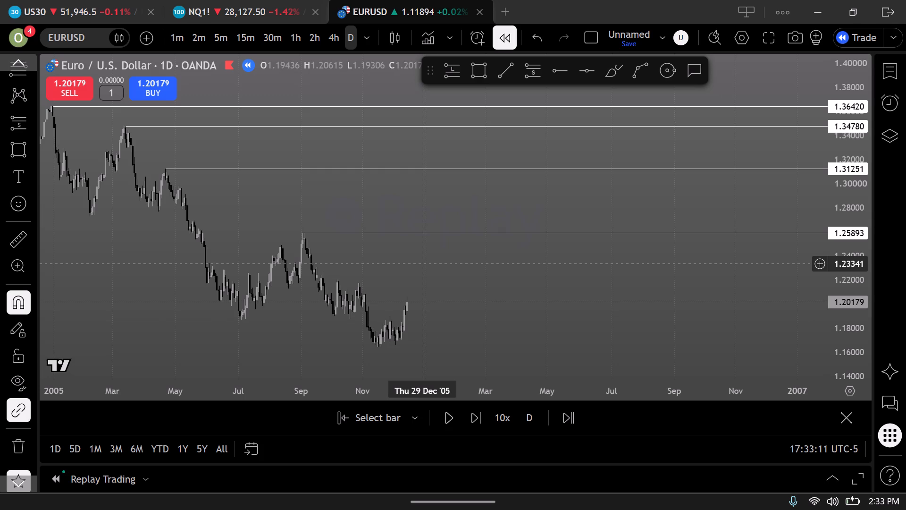
drag(386, 256, 381, 250)
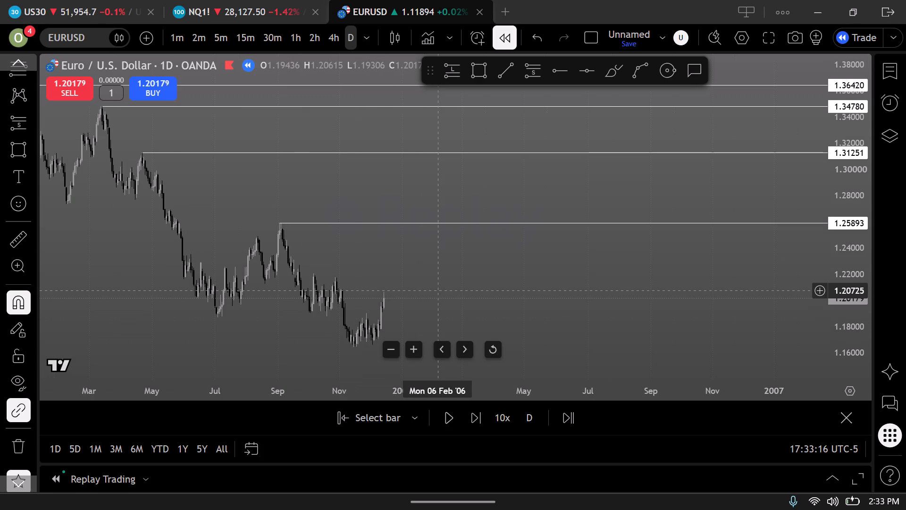
drag(433, 282, 323, 246)
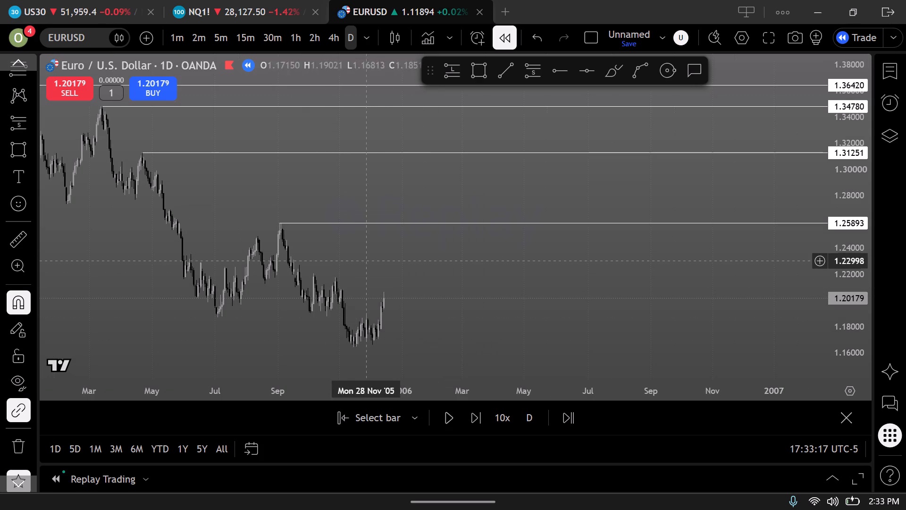
drag(388, 276, 328, 255)
scroll(350, 260, up, 4)
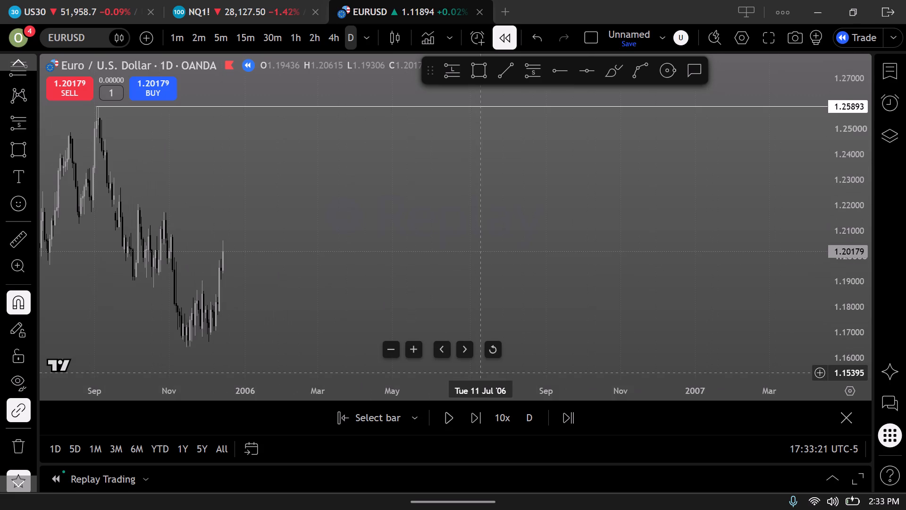
click(494, 351)
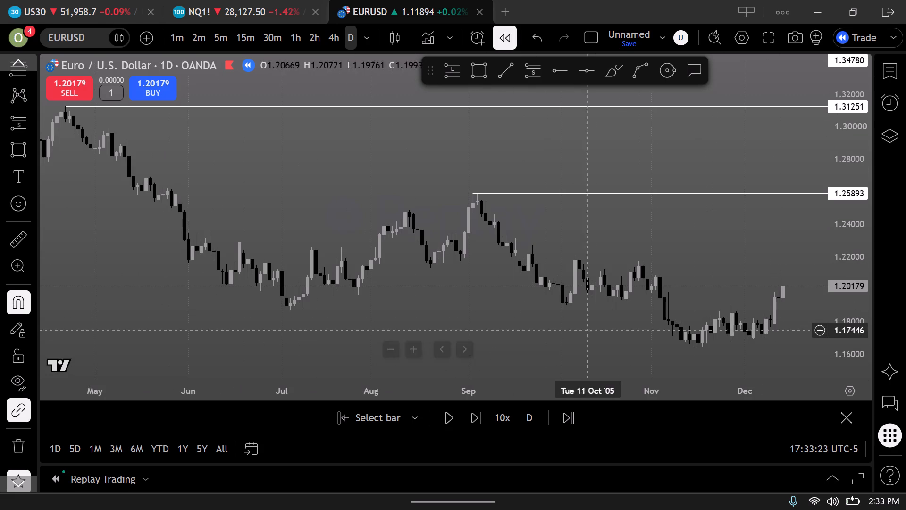
Mark the November 2005 swing low with a horizontal line at 1.16485.
click(590, 74)
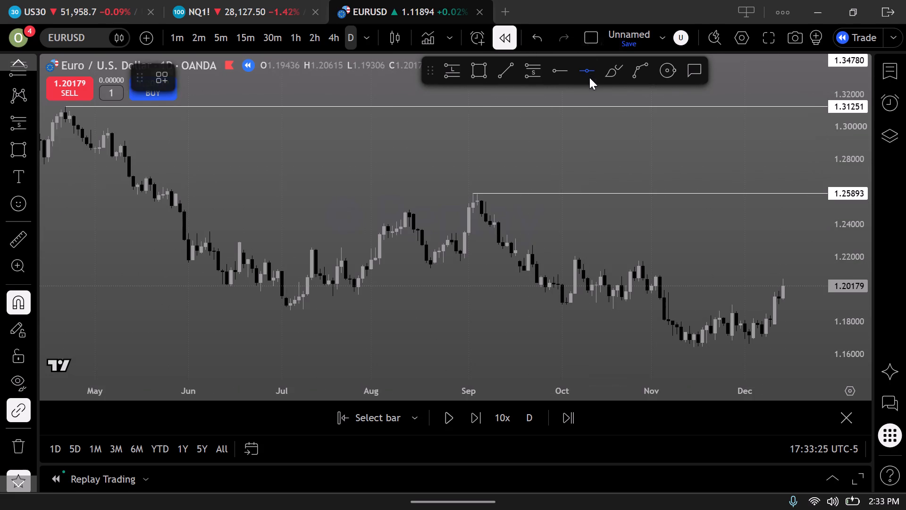
click(642, 346)
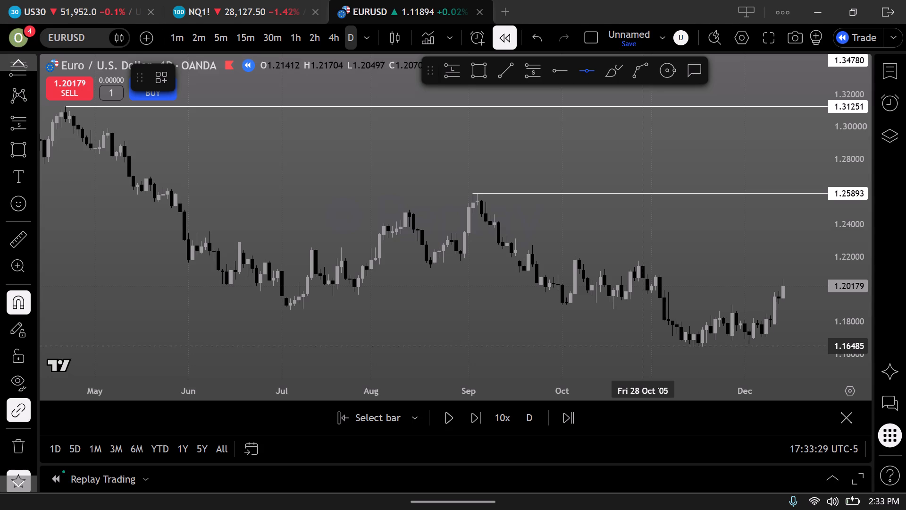
click(660, 226)
Switch the EURUSD replay chart from the daily to the 4-hour timeframe.
drag(688, 235, 450, 241)
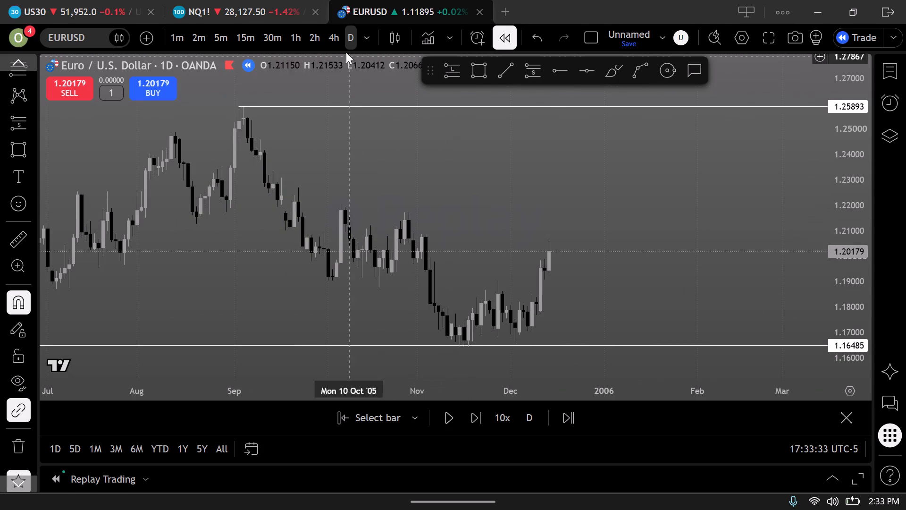
click(338, 41)
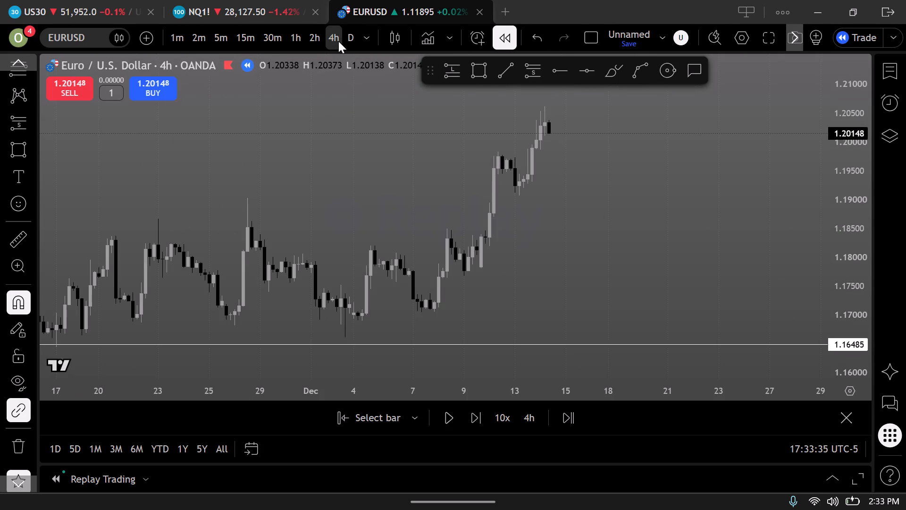
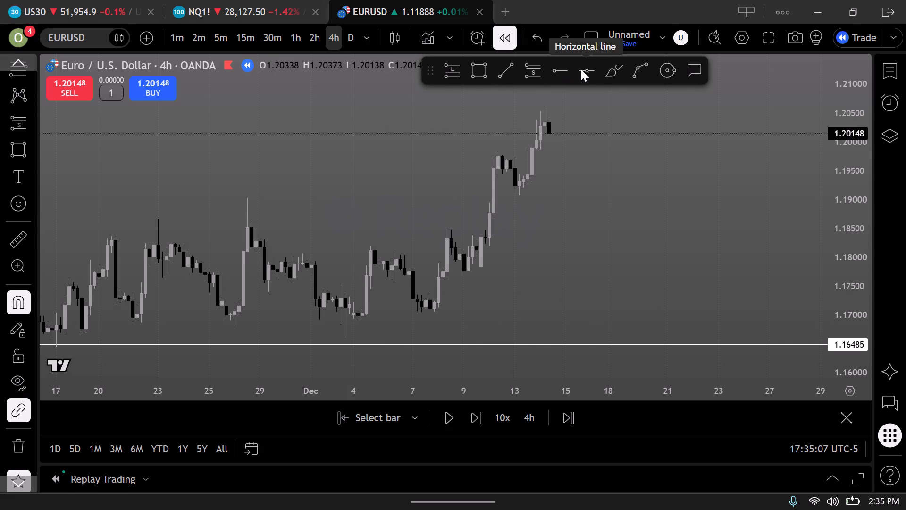
Draw a horizontal trend line from the 7 December swing low at about 1.17059 to 13 December and colour it black.
click(497, 74)
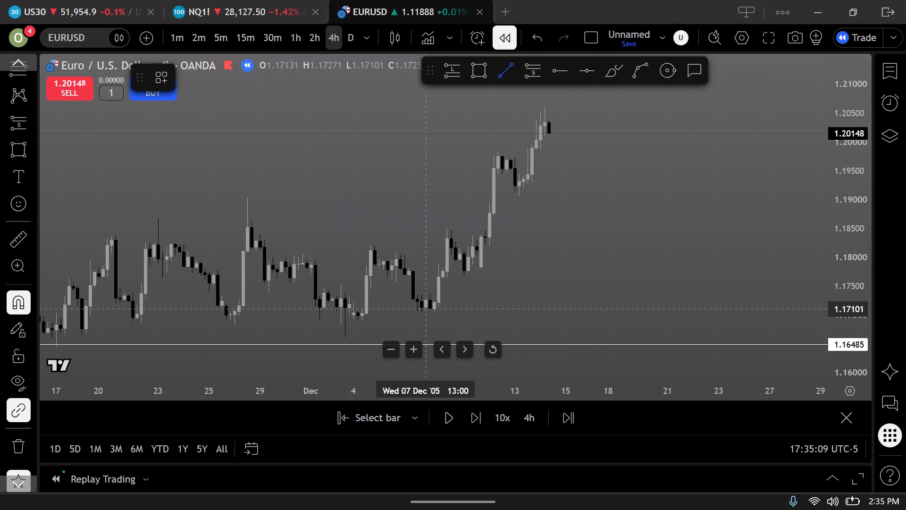
click(418, 320)
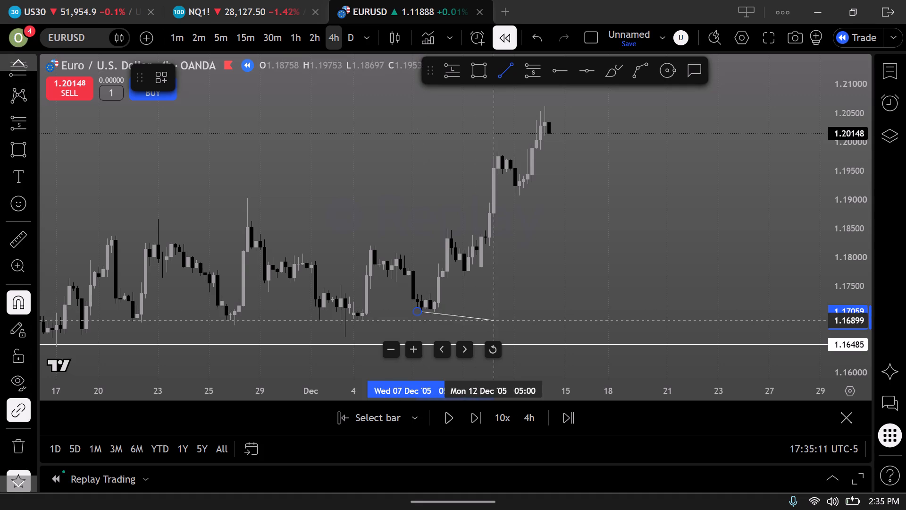
click(535, 311)
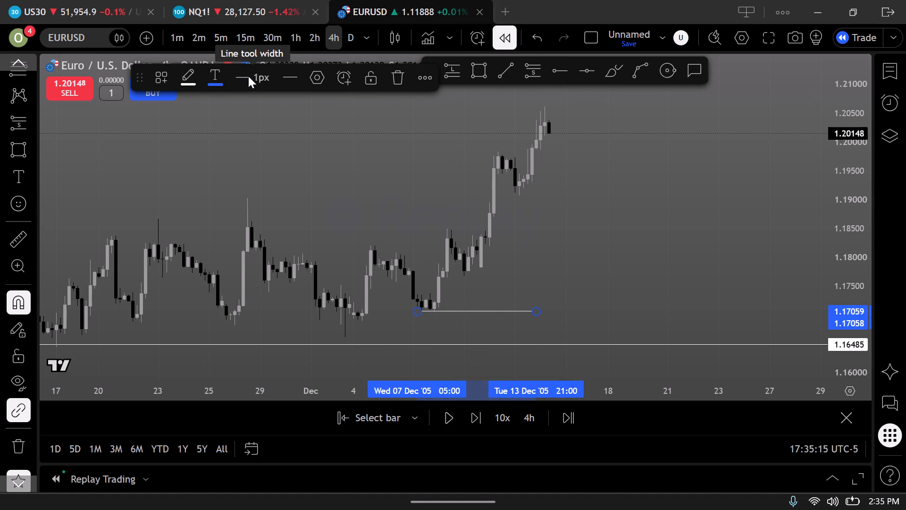
click(190, 82)
click(326, 108)
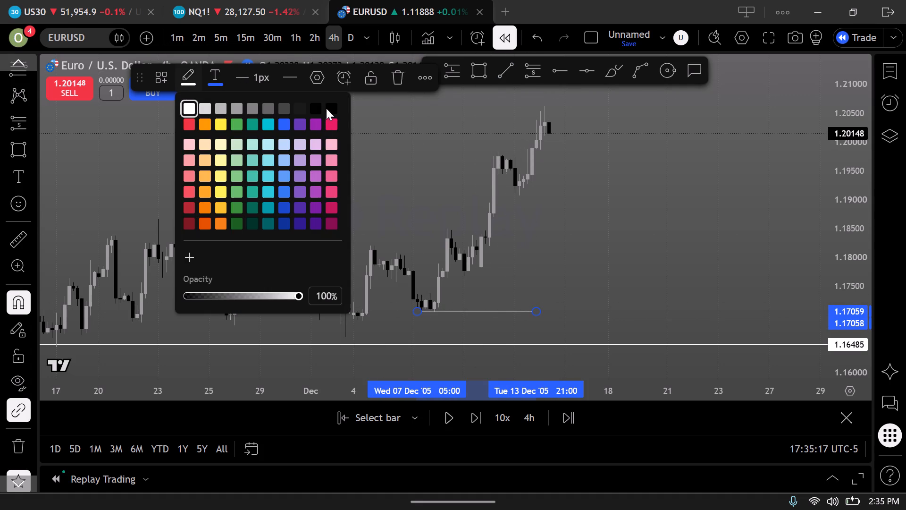
Draw a horizontal trend line from the 9 December swing low at 1.17673 to 14 December.
click(498, 70)
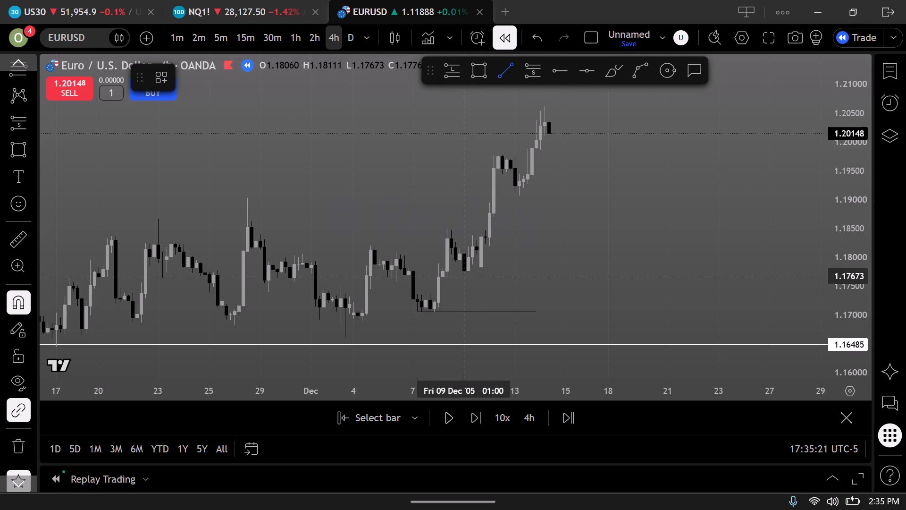
click(465, 279)
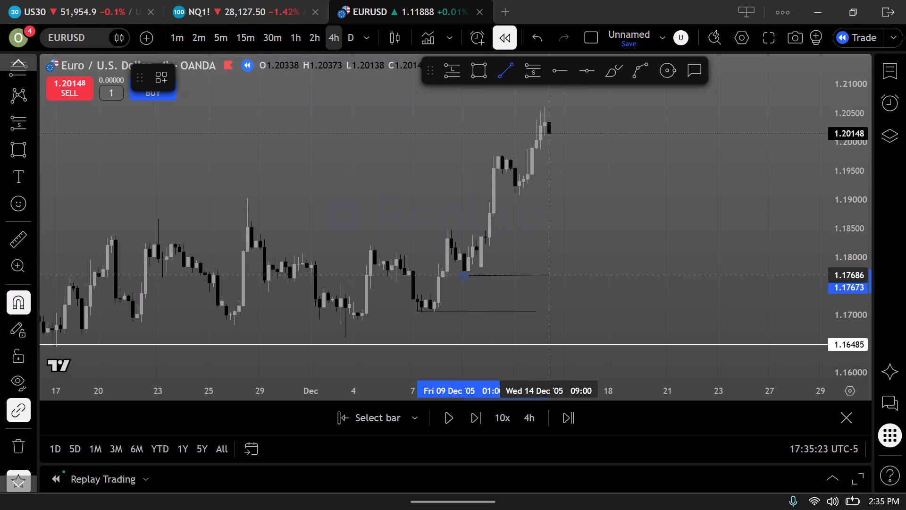
click(549, 276)
click(549, 276)
click(549, 276)
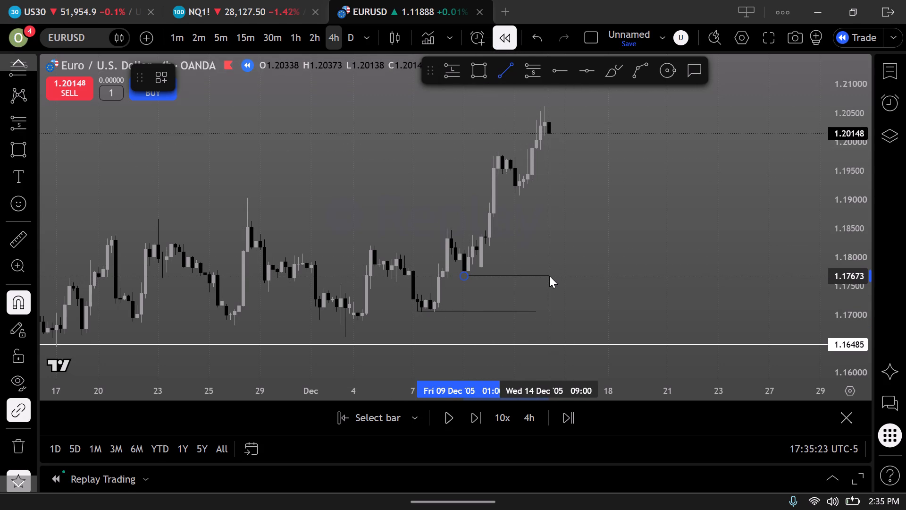
Draw a near-horizontal trend line from the 13 December swing low at 1.19068 to 16 December.
click(497, 68)
click(520, 213)
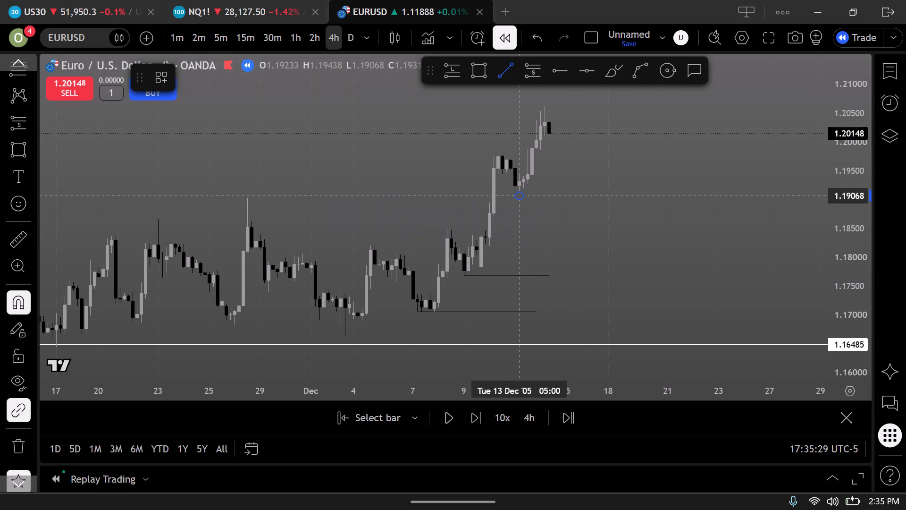
click(598, 195)
click(636, 222)
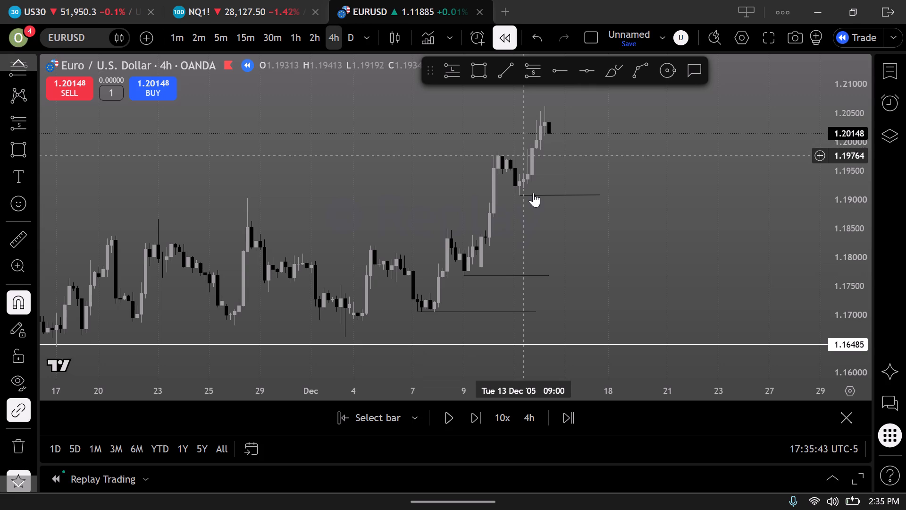
Switch the EURUSD replay chart from the 4-hour to the 2-hour timeframe.
drag(575, 252, 567, 250)
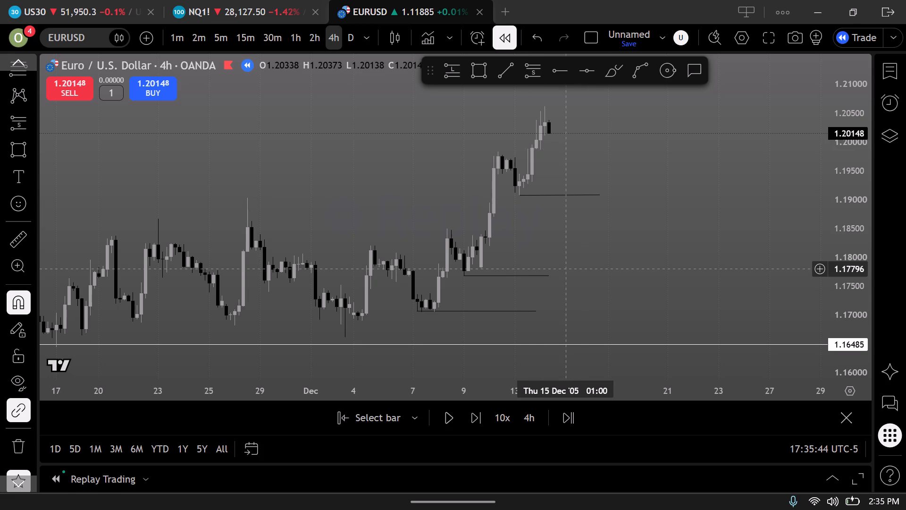
drag(567, 250, 499, 234)
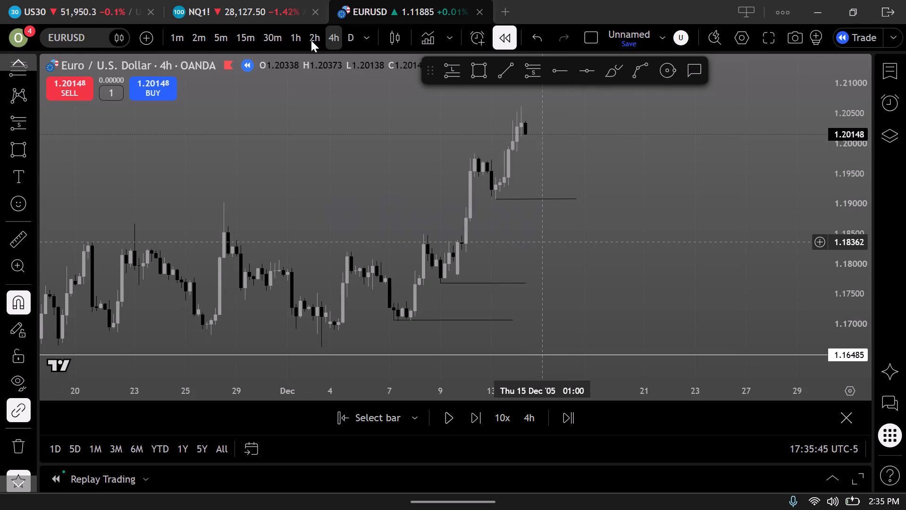
click(312, 38)
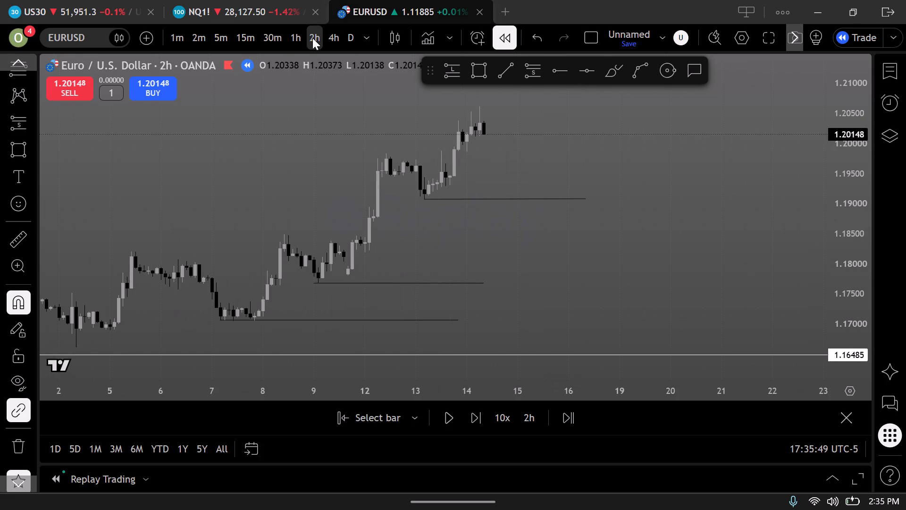
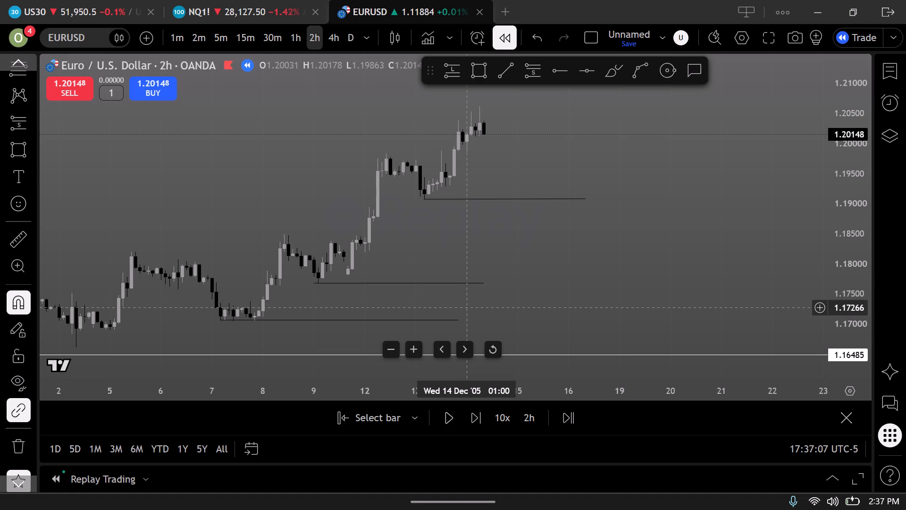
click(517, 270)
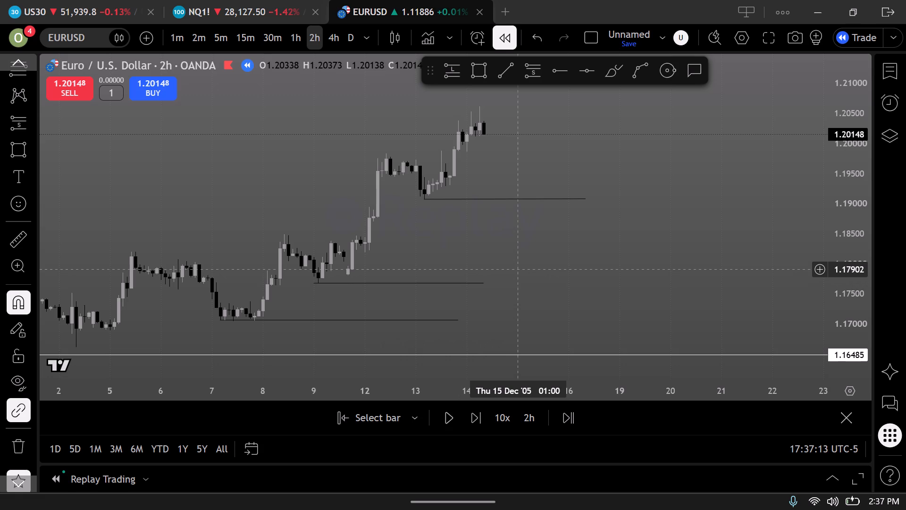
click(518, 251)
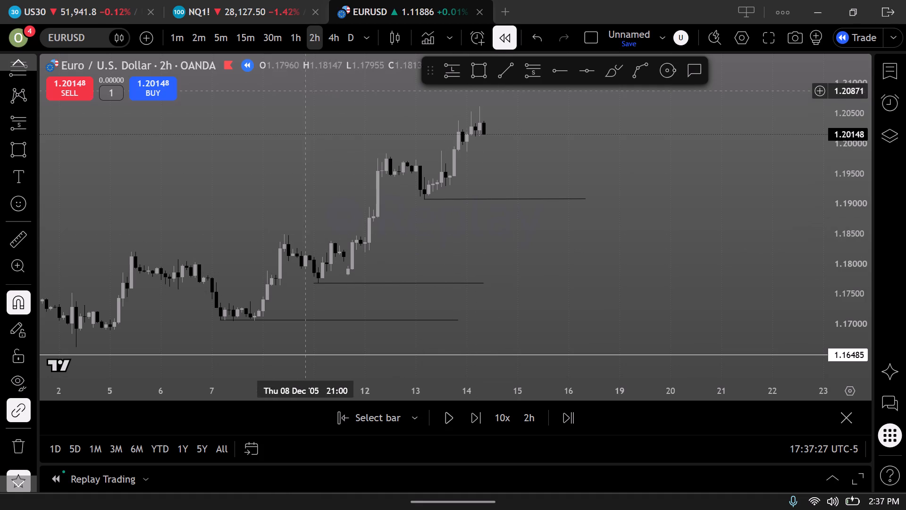
Switch the EURUSD replay chart from the 2-hour to the 1-hour timeframe and reset the chart view.
click(298, 37)
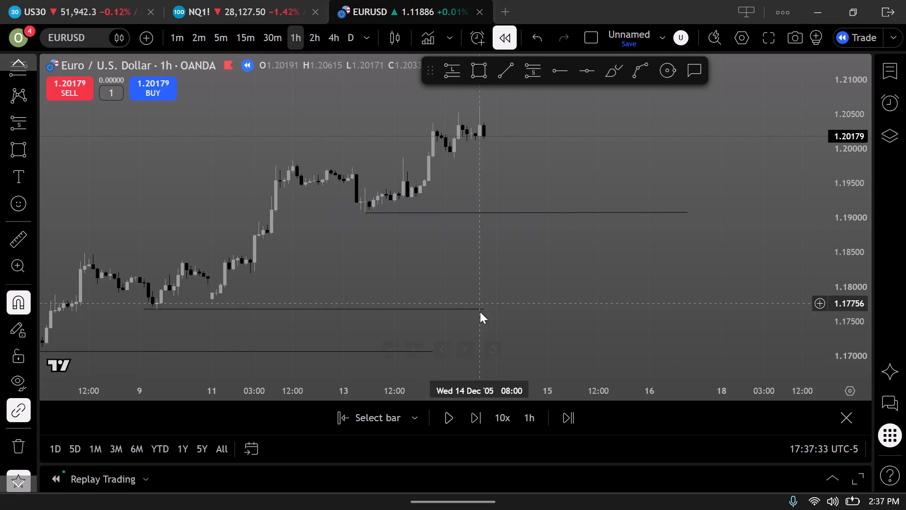
click(497, 351)
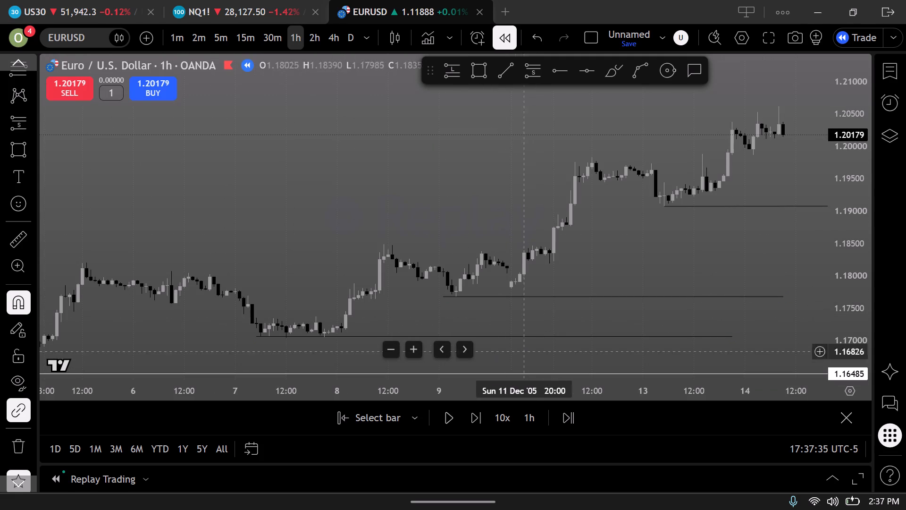
Advance the 1-hour replay bar by bar from 14 December to late morning on 15 December 2005.
click(471, 415)
triple_click(471, 415)
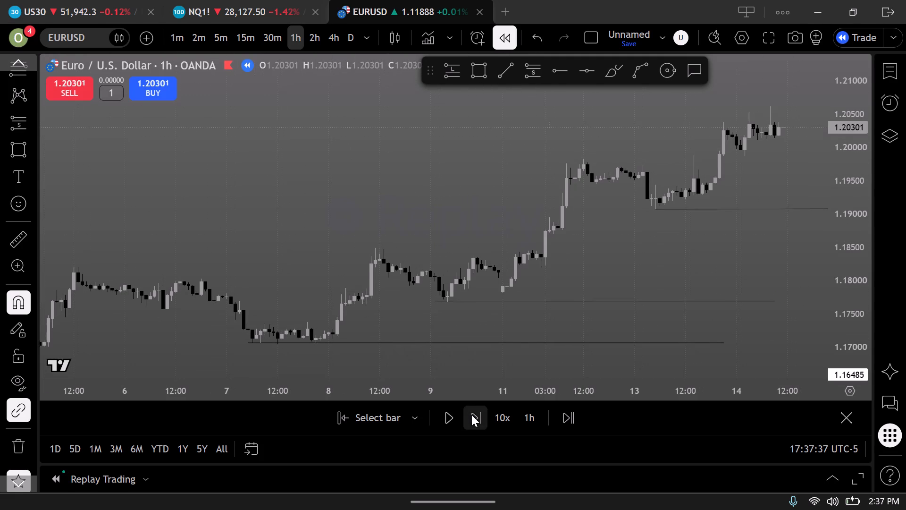
triple_click(471, 415)
triple_click(471, 415)
triple_click(471, 415)
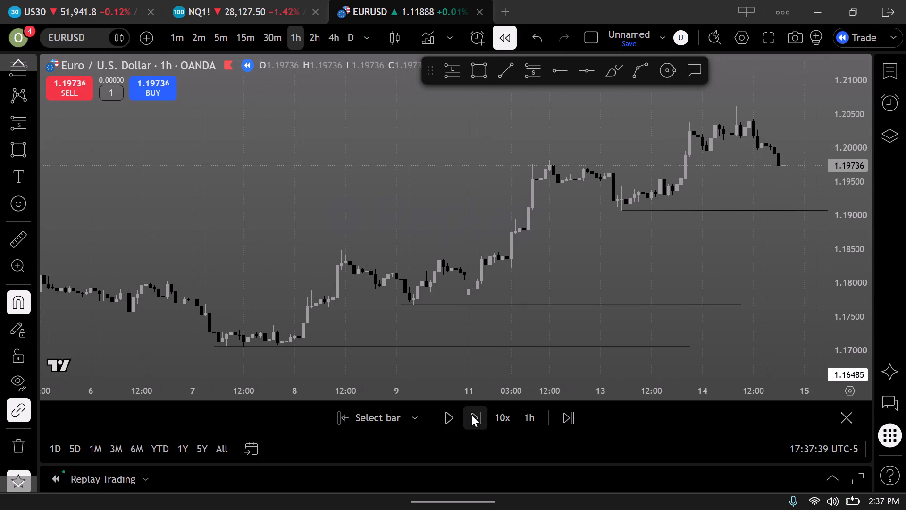
triple_click(471, 415)
click(471, 415)
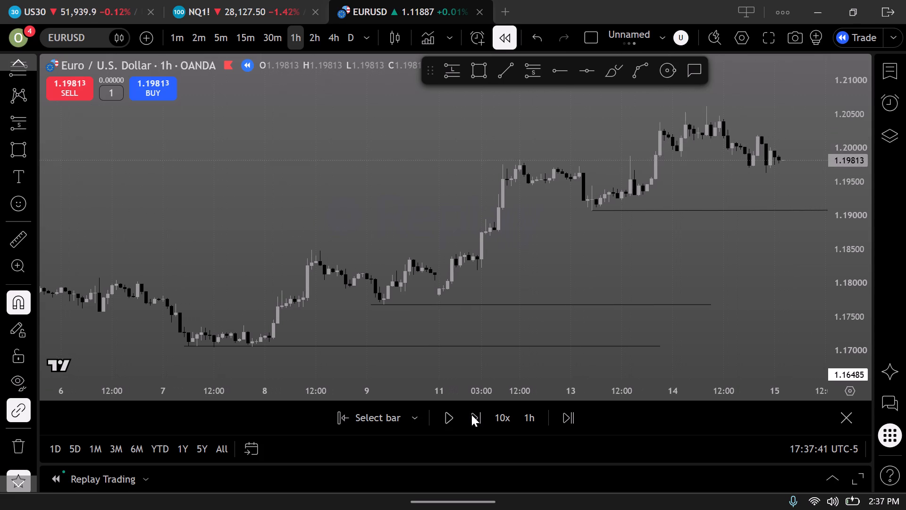
click(471, 415)
double_click(471, 415)
triple_click(471, 415)
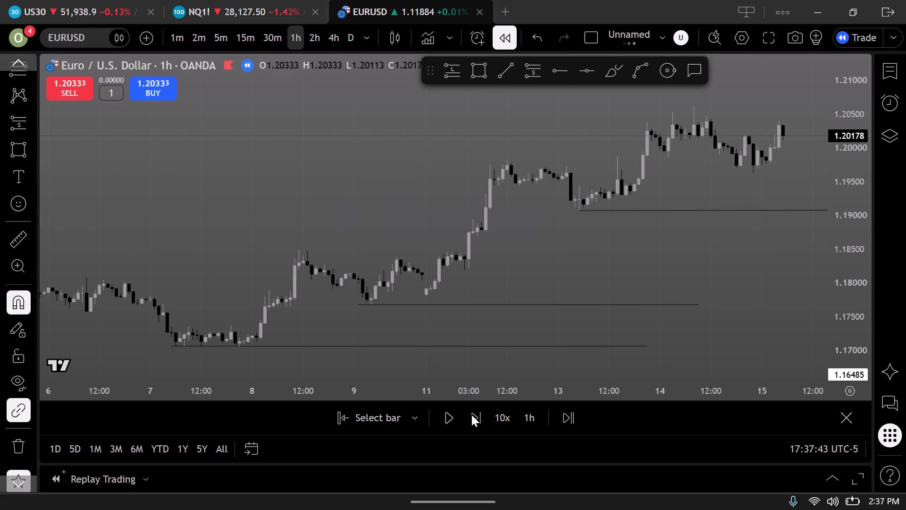
triple_click(471, 415)
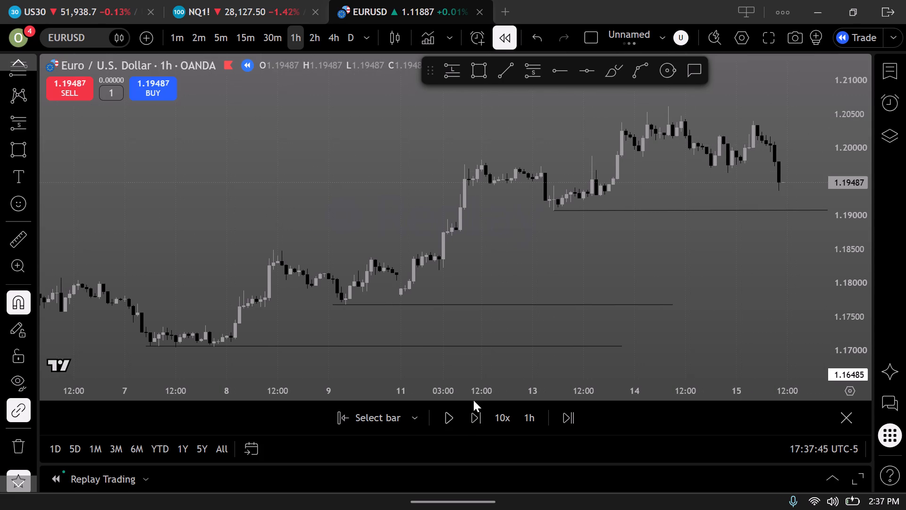
Draw a horizontal trend line from the 14 December 03:00 swing high at 1.20528 to 16 December 02:00.
drag(663, 180, 549, 212)
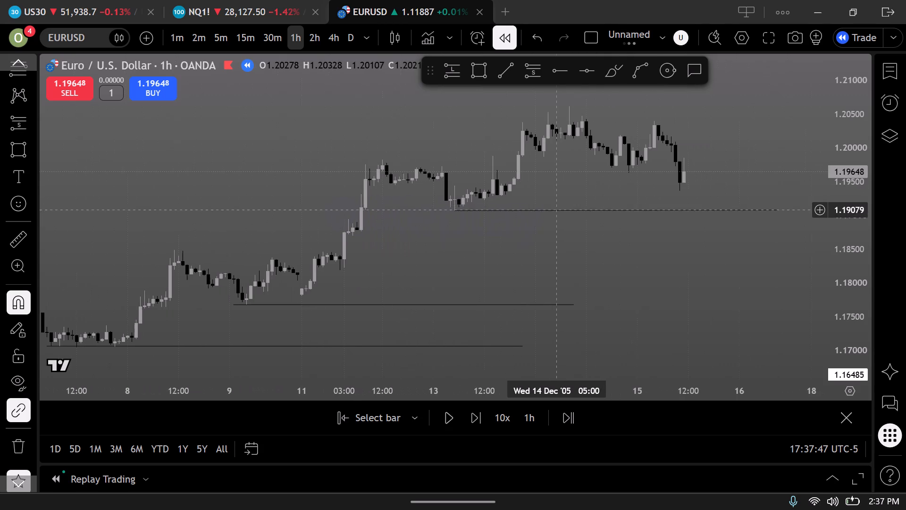
drag(549, 212, 549, 212)
click(501, 70)
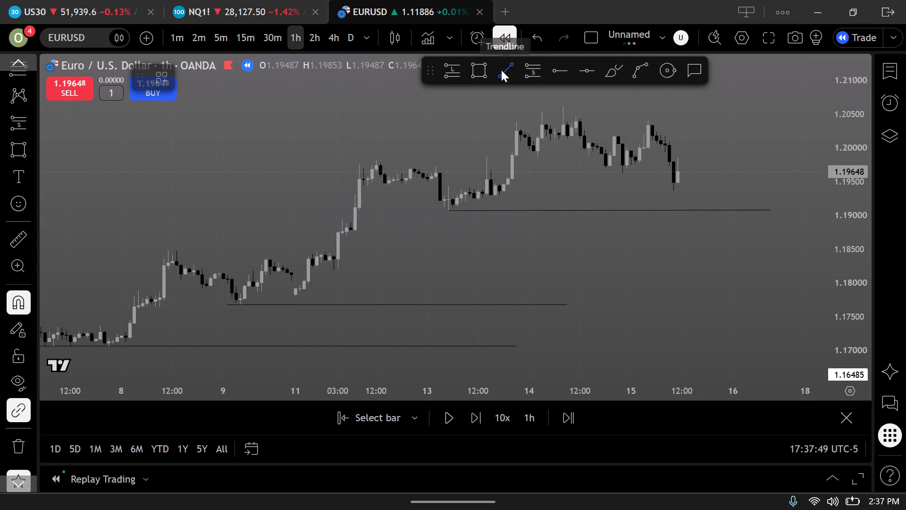
click(540, 101)
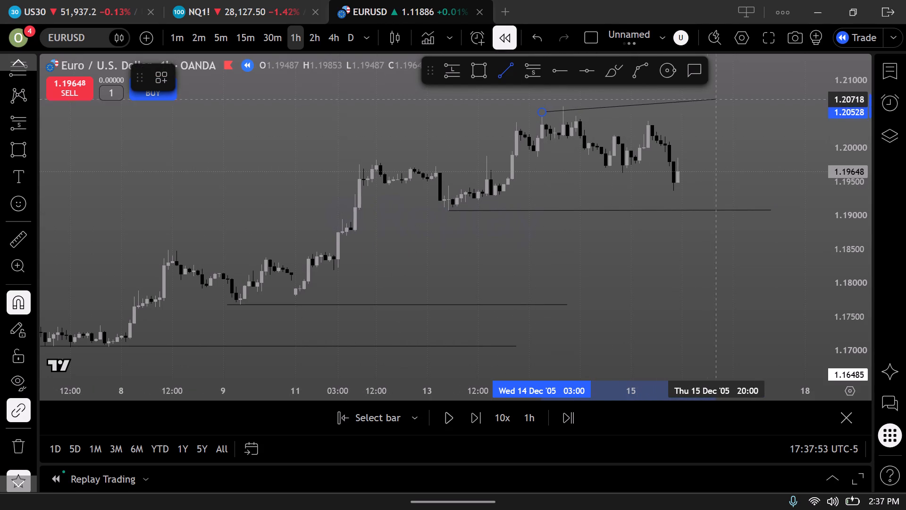
click(742, 112)
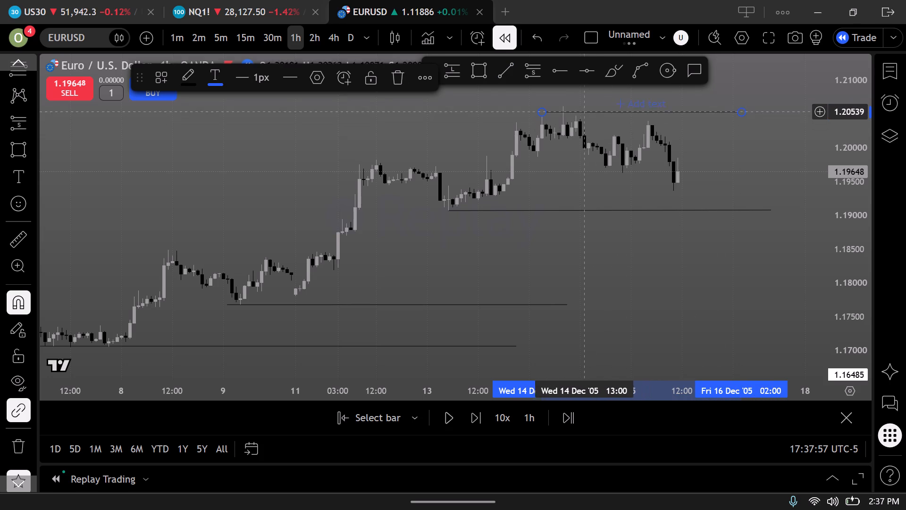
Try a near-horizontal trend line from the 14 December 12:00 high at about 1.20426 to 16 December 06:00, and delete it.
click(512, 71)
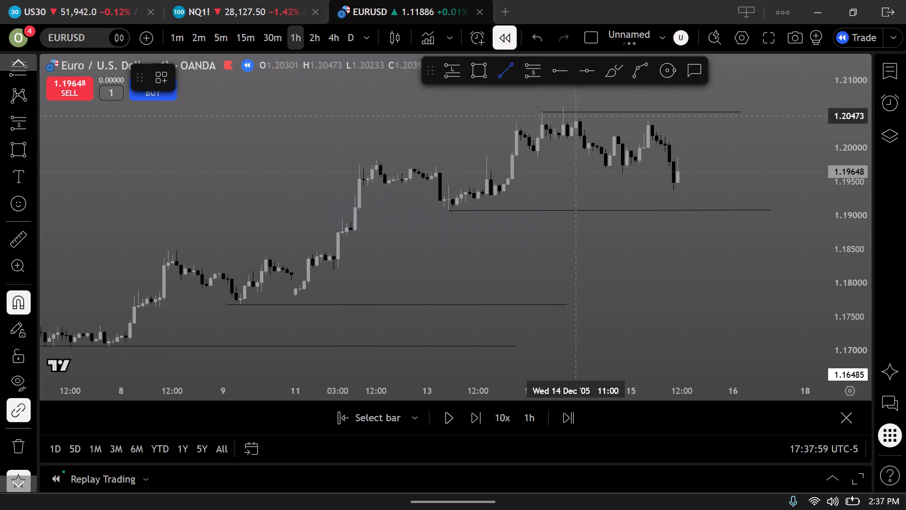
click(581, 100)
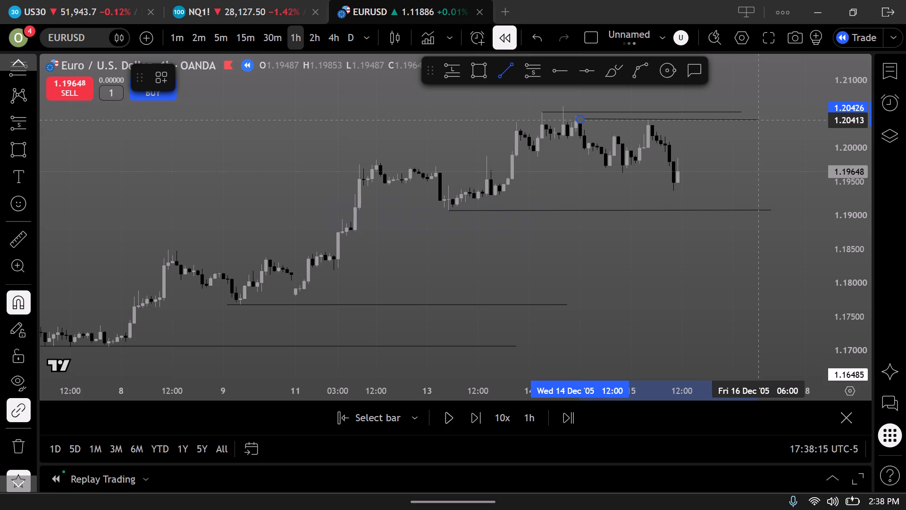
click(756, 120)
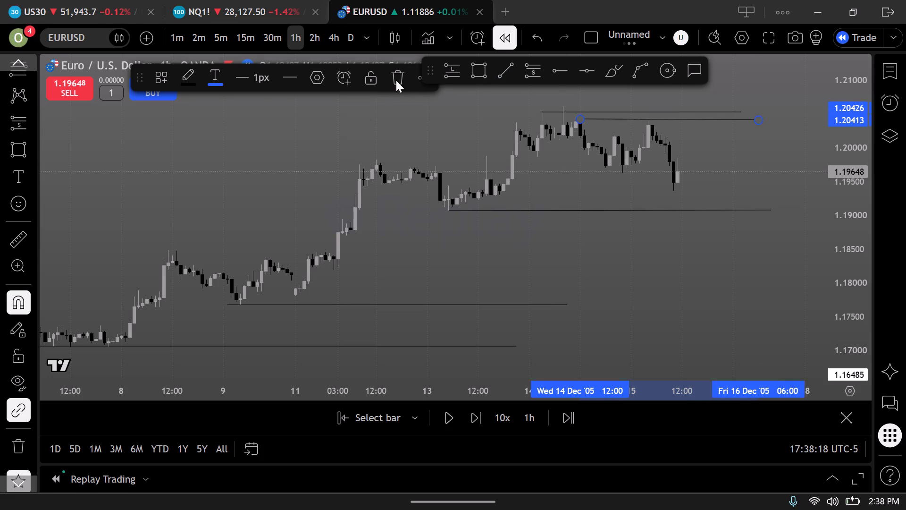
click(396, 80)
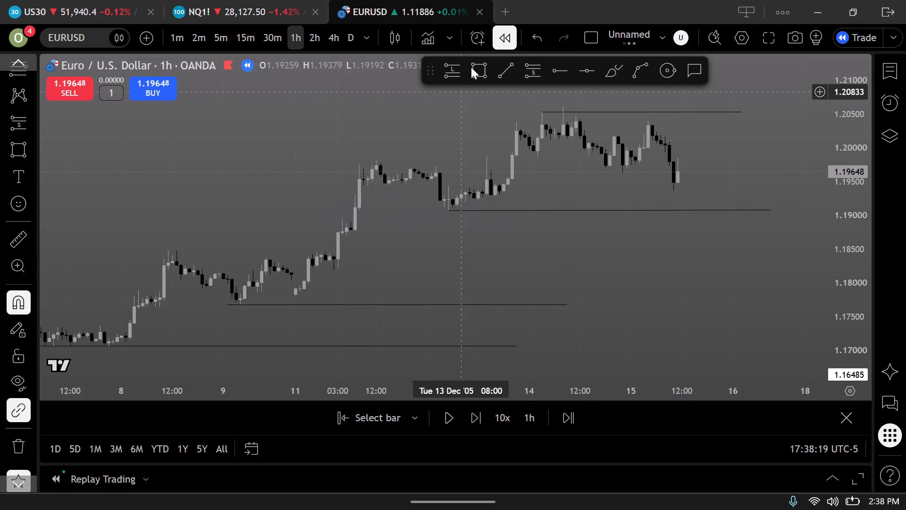
Place a short position on the 15 December 04:00 candle with its entry at 1.20333.
click(535, 64)
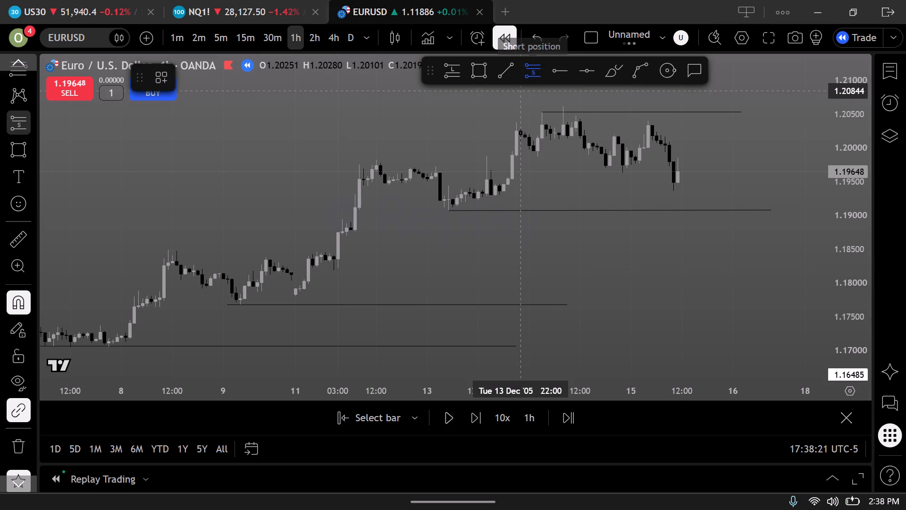
click(647, 124)
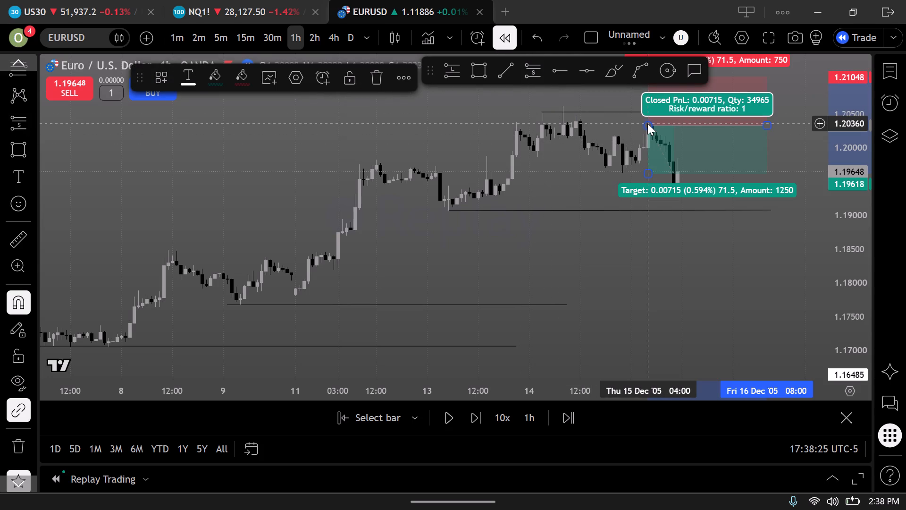
Tighten the short position's stop loss to 1.20754, just above the 14 December highs.
scroll(503, 130, down, 2)
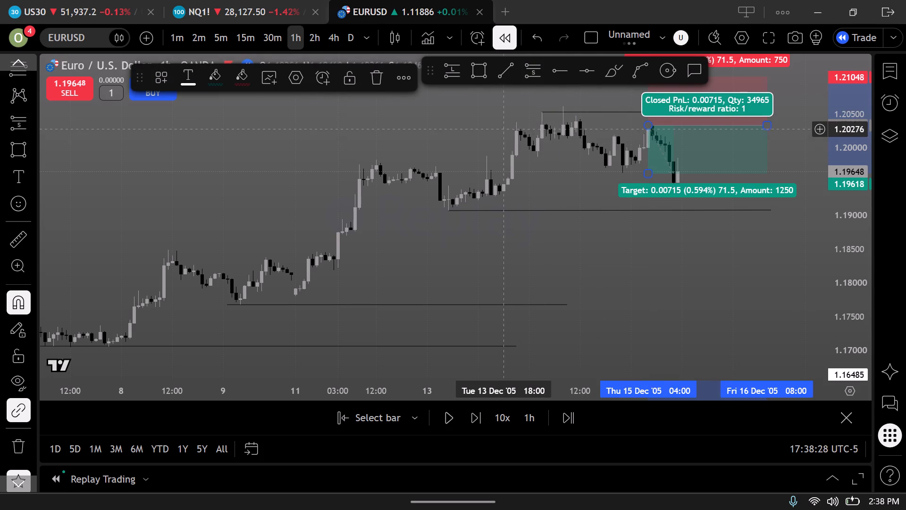
scroll(509, 133, down, 2)
click(562, 107)
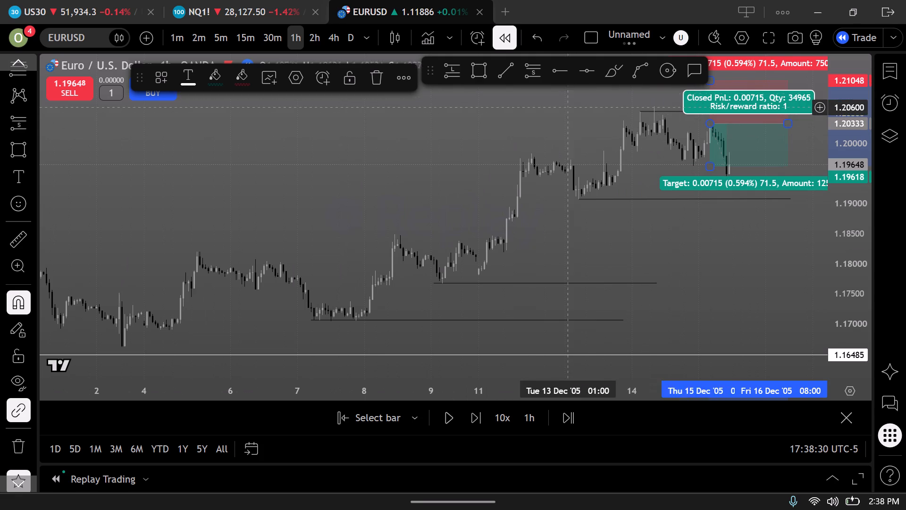
drag(431, 71, 419, 68)
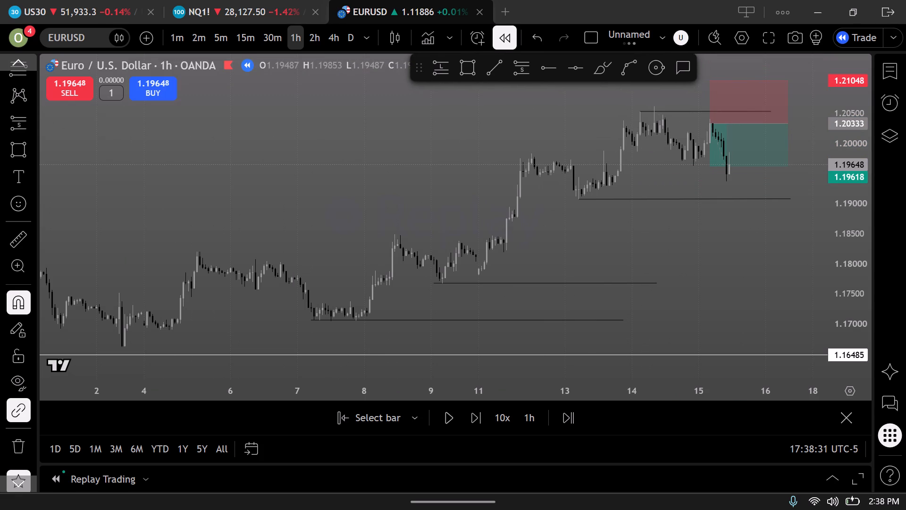
drag(419, 68, 406, 66)
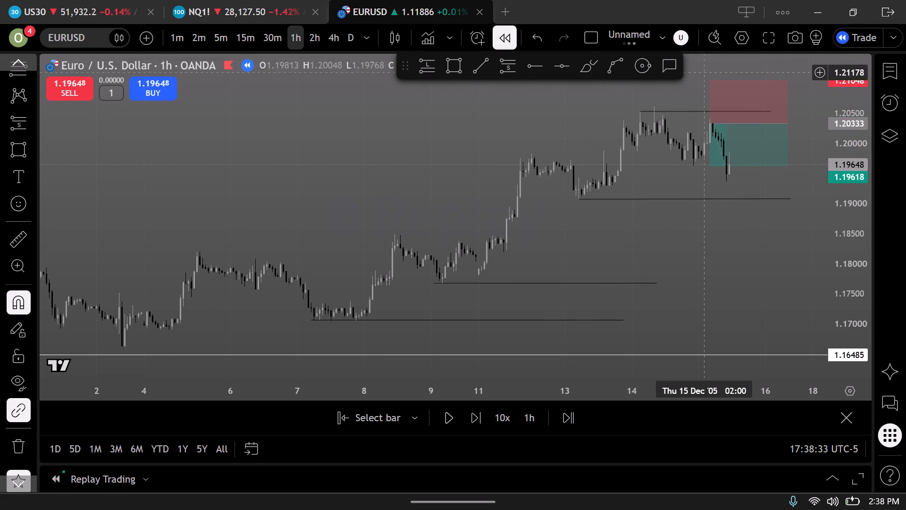
drag(712, 76, 721, 97)
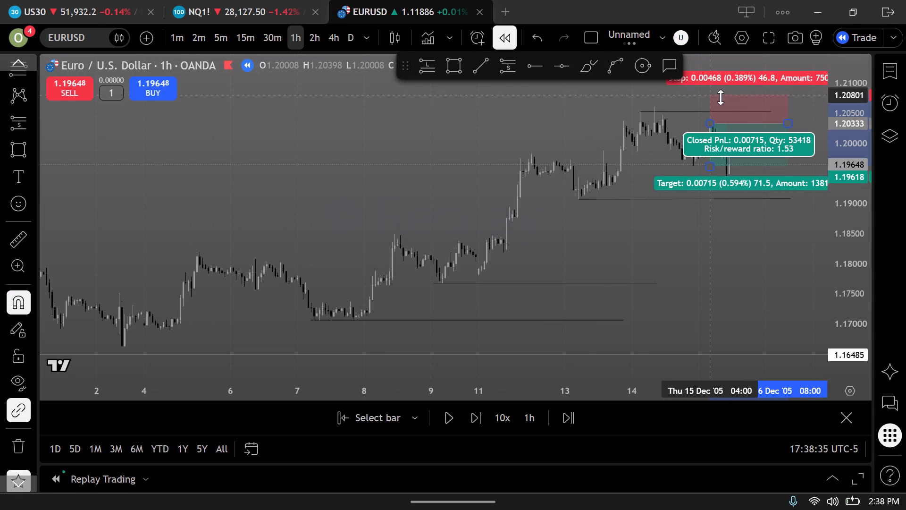
drag(721, 97, 740, 98)
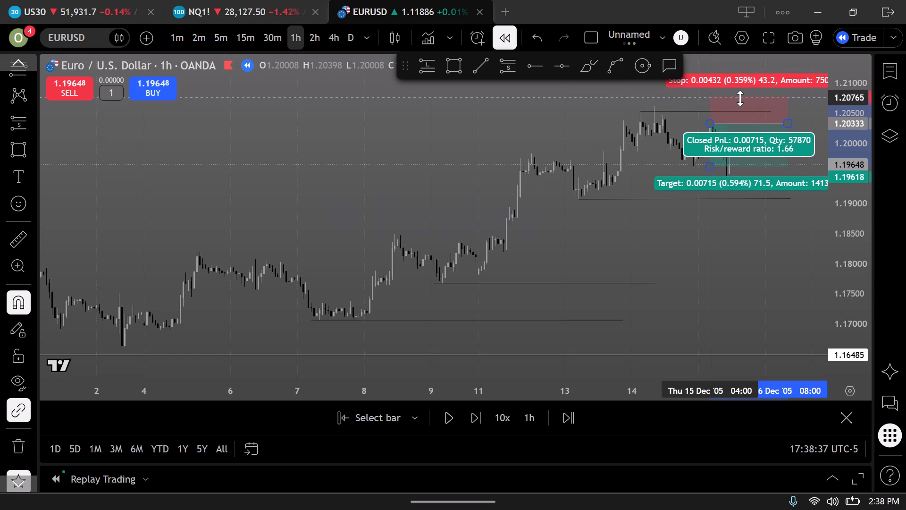
drag(740, 98, 742, 98)
Extend the short position's target down to 1.17066, at the line from the 7 December swing low.
drag(710, 163, 723, 188)
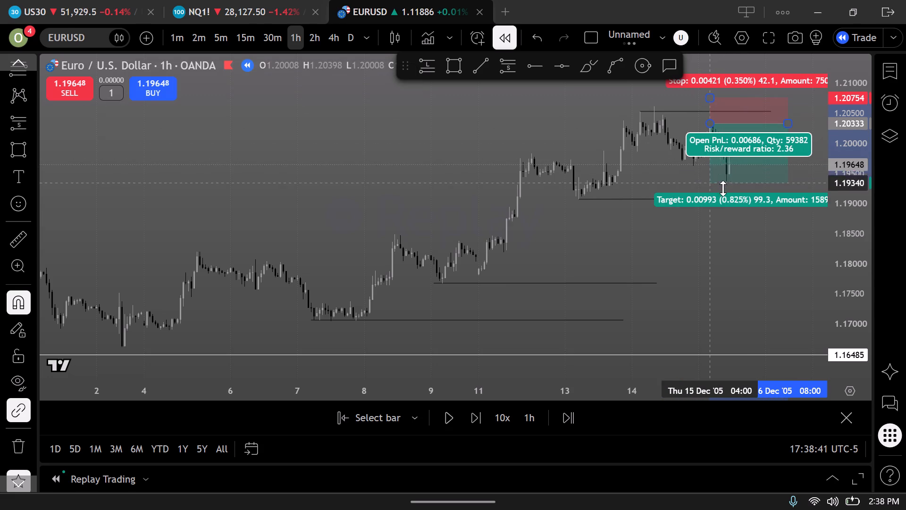
drag(723, 188, 713, 299)
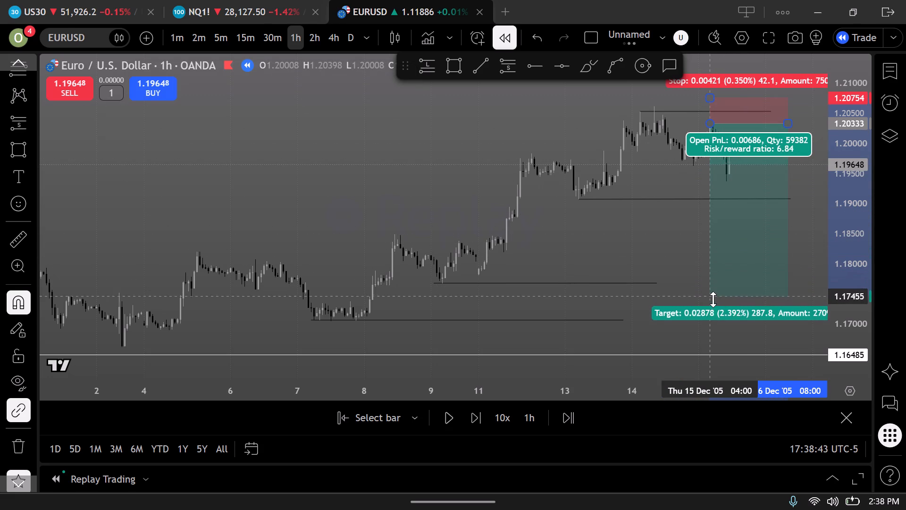
drag(713, 299, 708, 320)
click(659, 268)
Play the replay forward from 15 December and pause it on 22 December to test the short trade.
drag(668, 246, 627, 236)
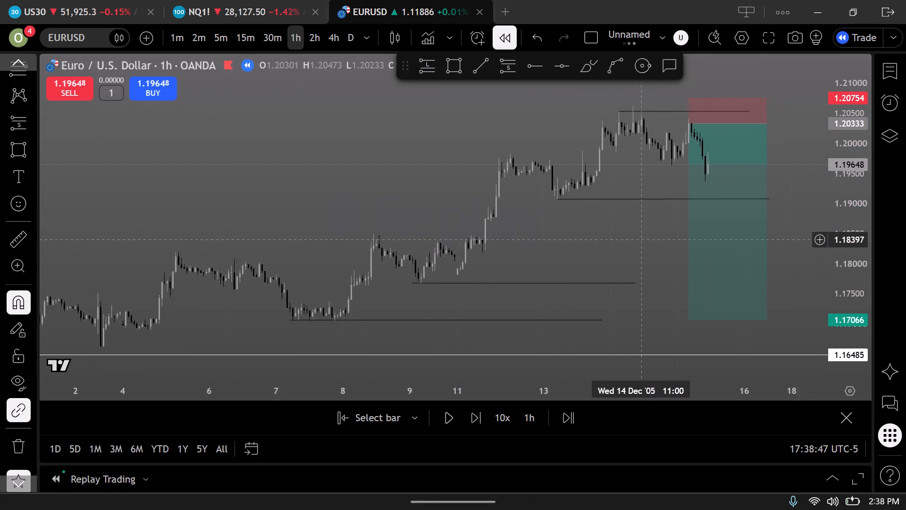
drag(627, 236, 421, 228)
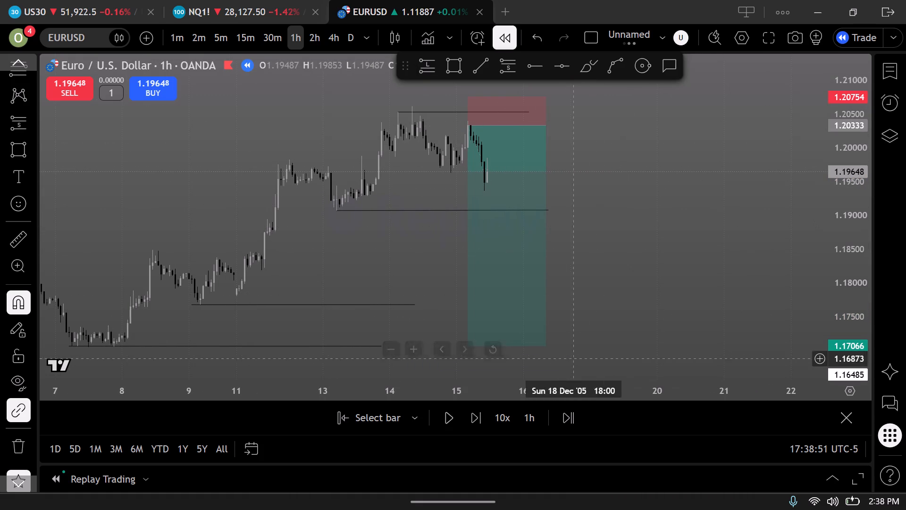
click(449, 415)
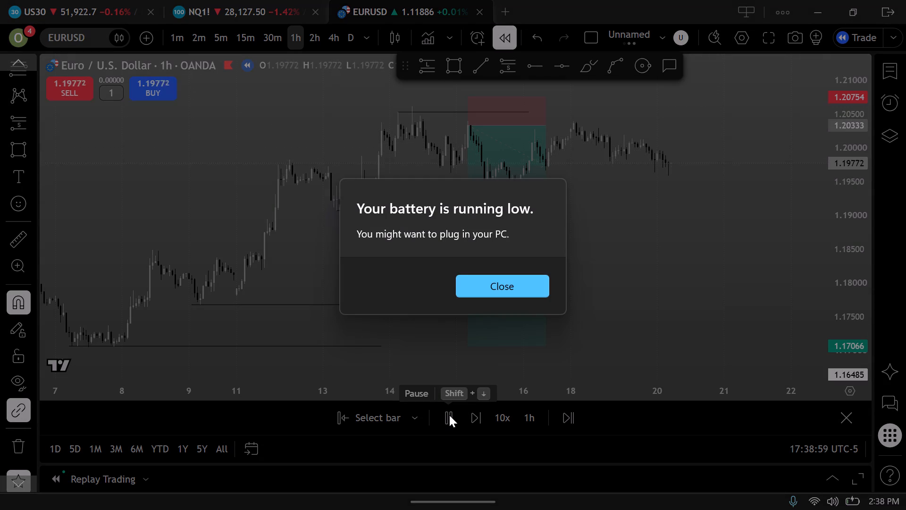
click(449, 415)
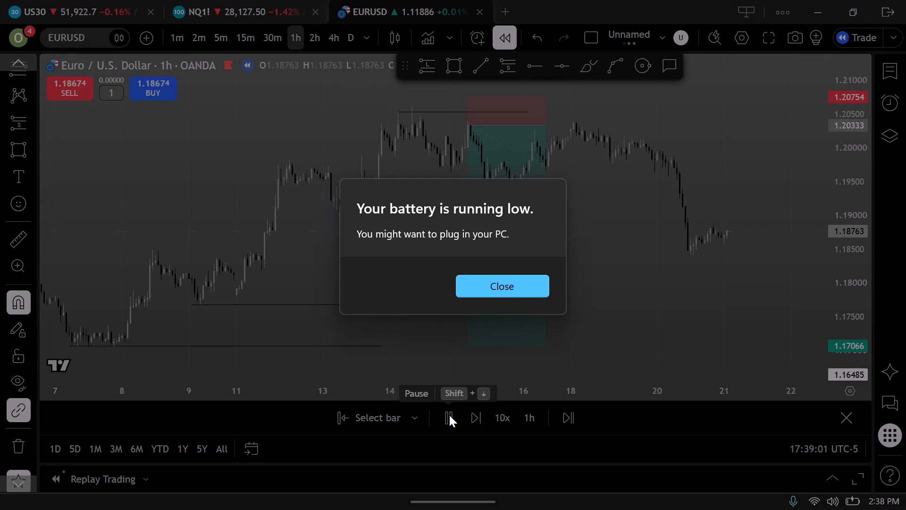
click(531, 295)
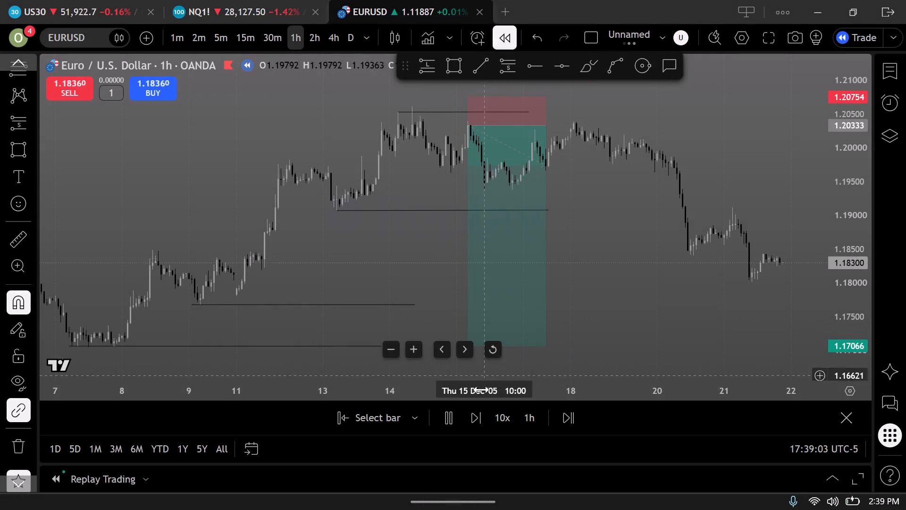
click(449, 418)
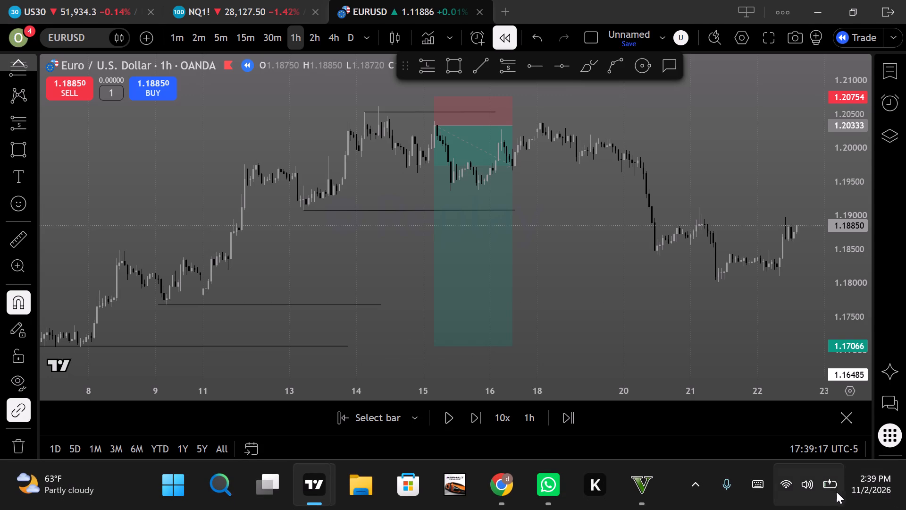
Lower the computer's display brightness.
click(830, 488)
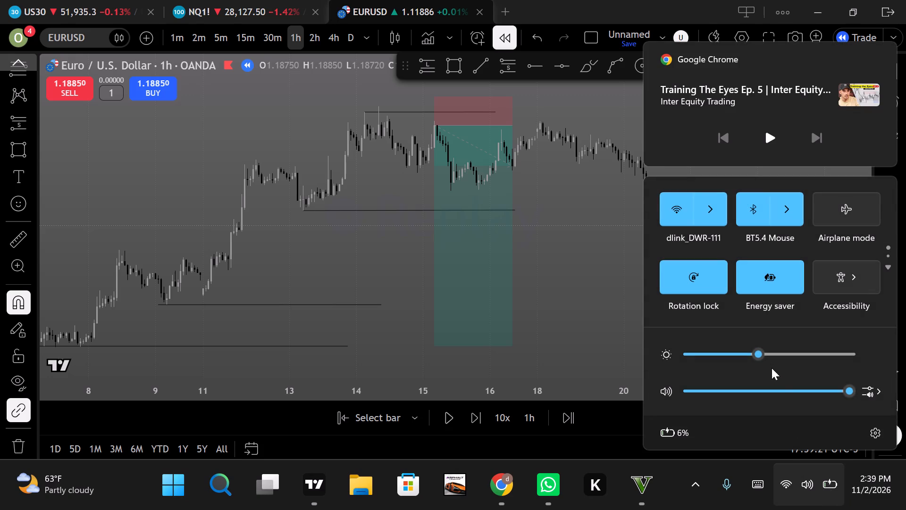
drag(757, 355, 728, 348)
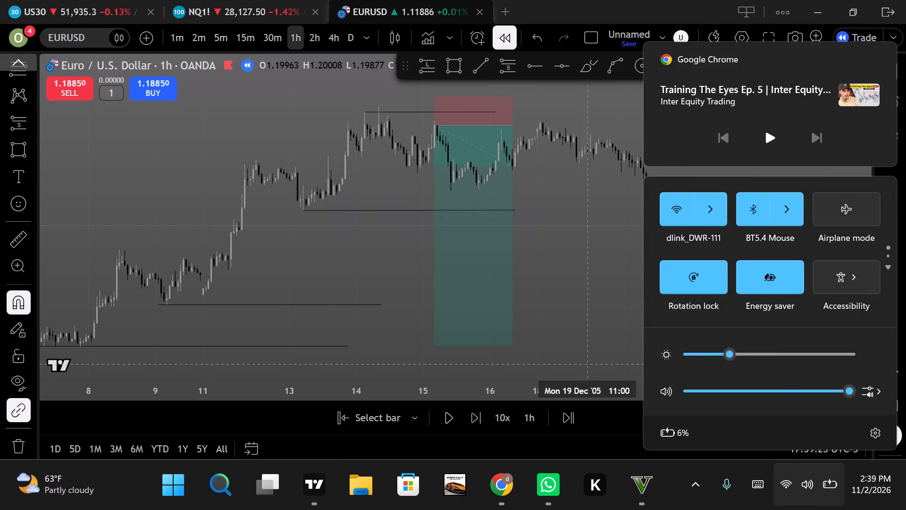
Advance the EURUSD replay four hourly bars on 22 December.
click(578, 332)
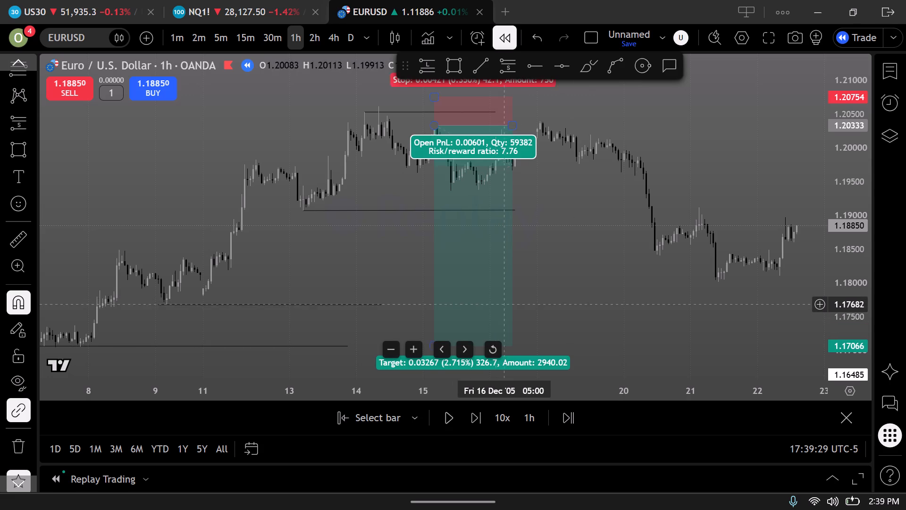
drag(640, 310, 519, 314)
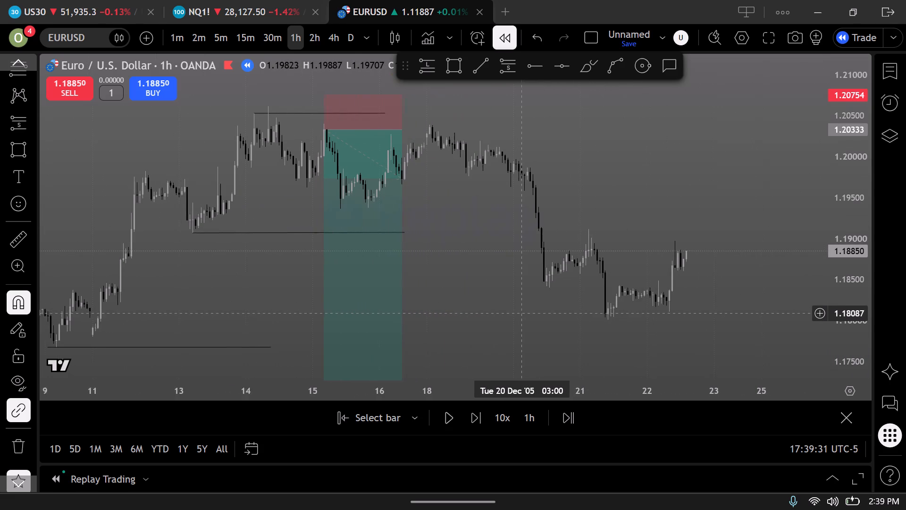
drag(519, 314, 540, 293)
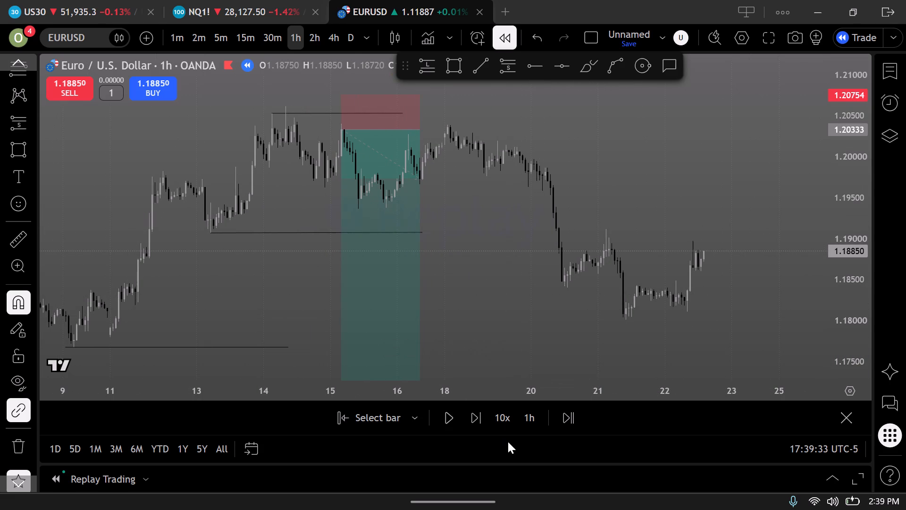
triple_click(474, 422)
click(473, 422)
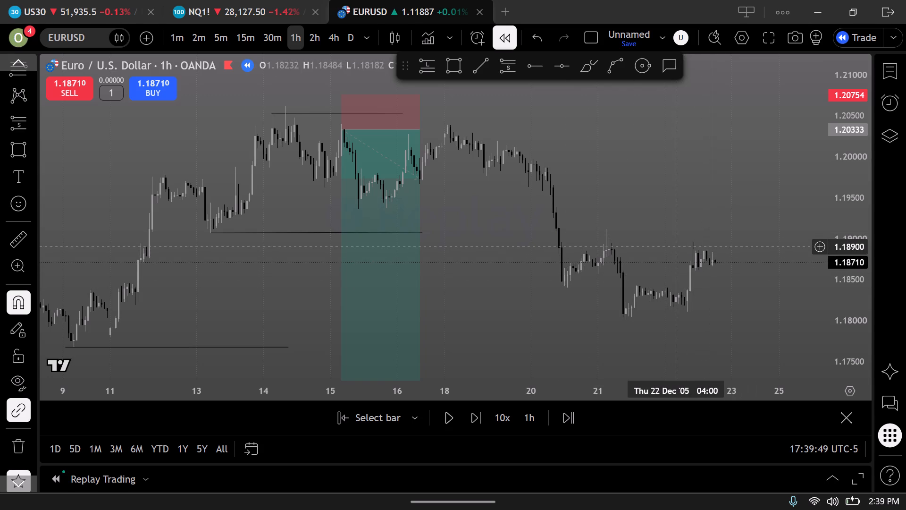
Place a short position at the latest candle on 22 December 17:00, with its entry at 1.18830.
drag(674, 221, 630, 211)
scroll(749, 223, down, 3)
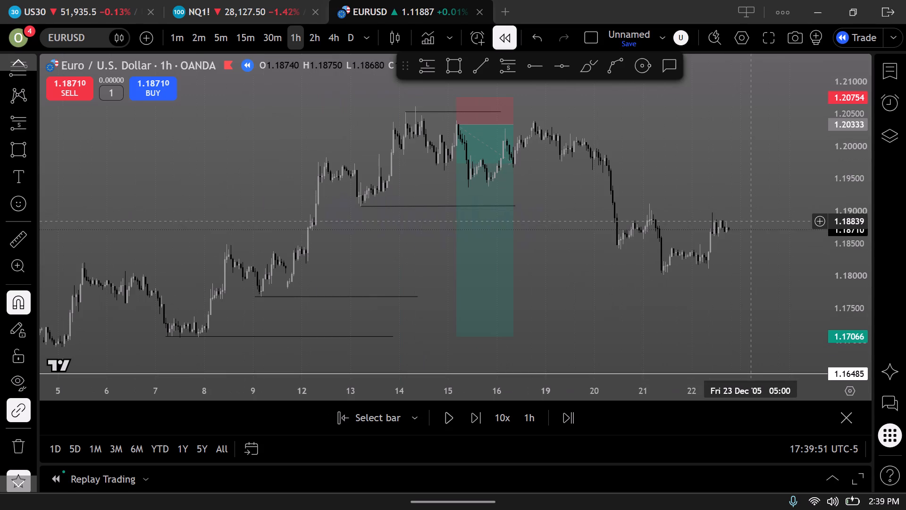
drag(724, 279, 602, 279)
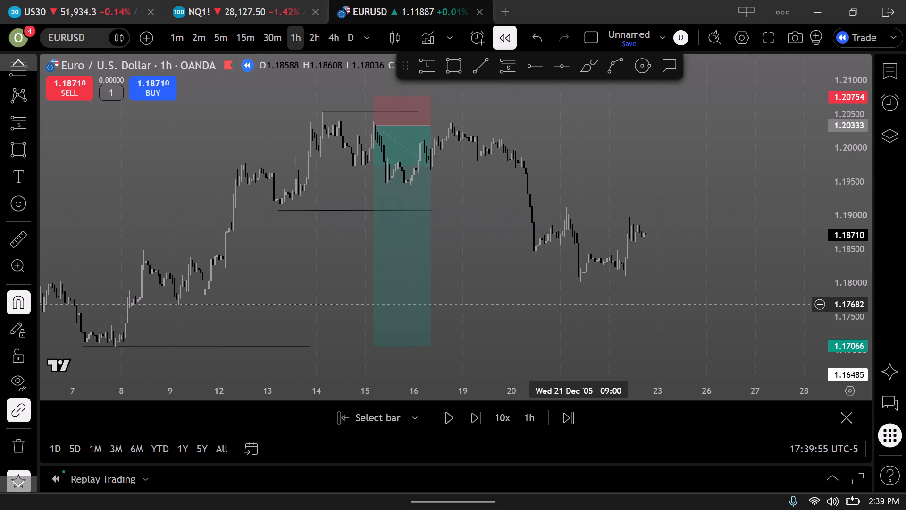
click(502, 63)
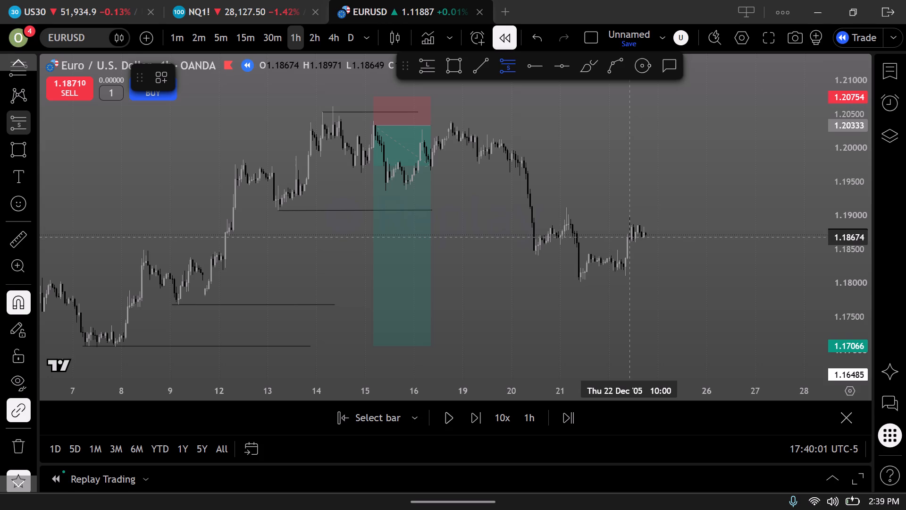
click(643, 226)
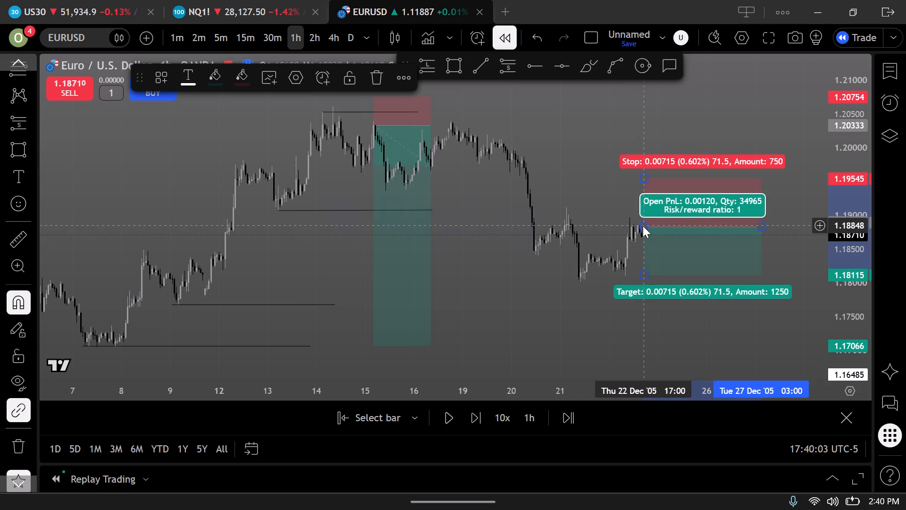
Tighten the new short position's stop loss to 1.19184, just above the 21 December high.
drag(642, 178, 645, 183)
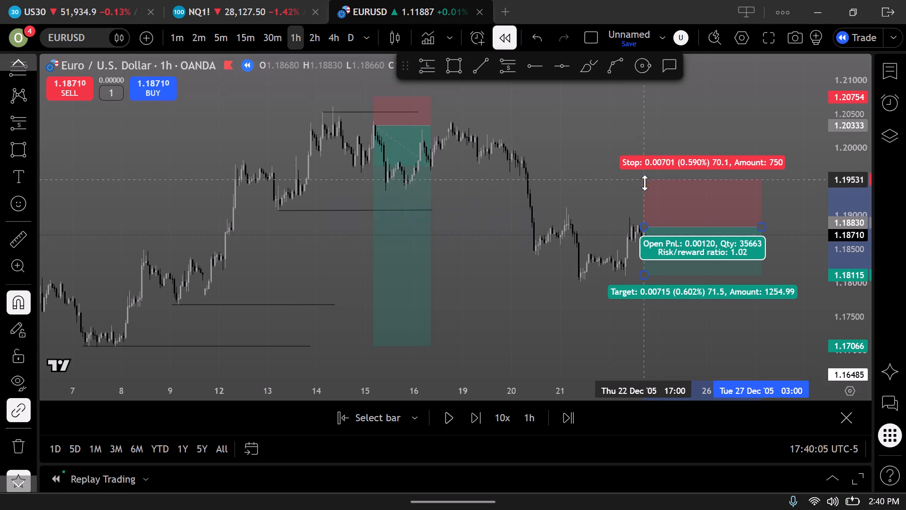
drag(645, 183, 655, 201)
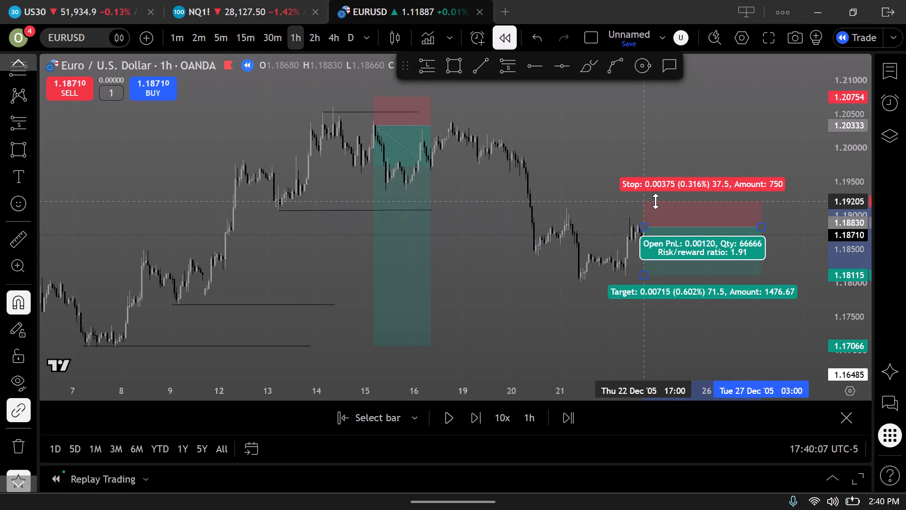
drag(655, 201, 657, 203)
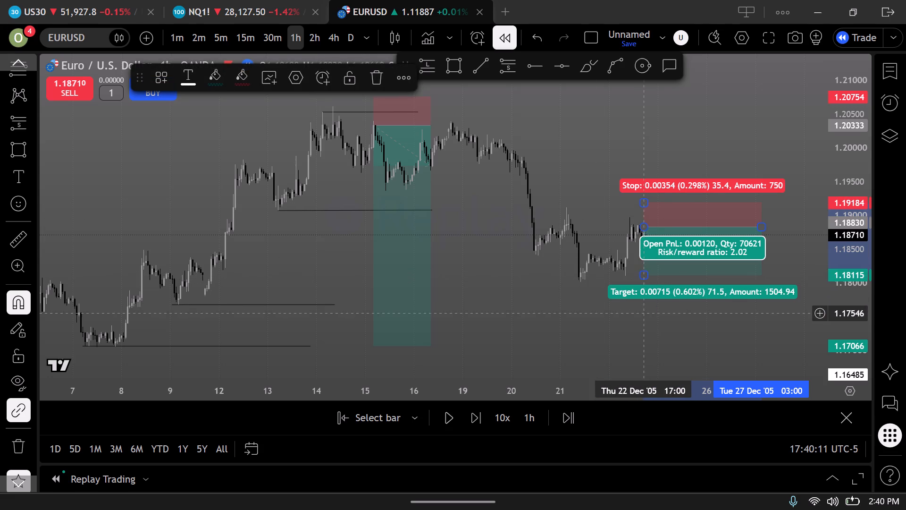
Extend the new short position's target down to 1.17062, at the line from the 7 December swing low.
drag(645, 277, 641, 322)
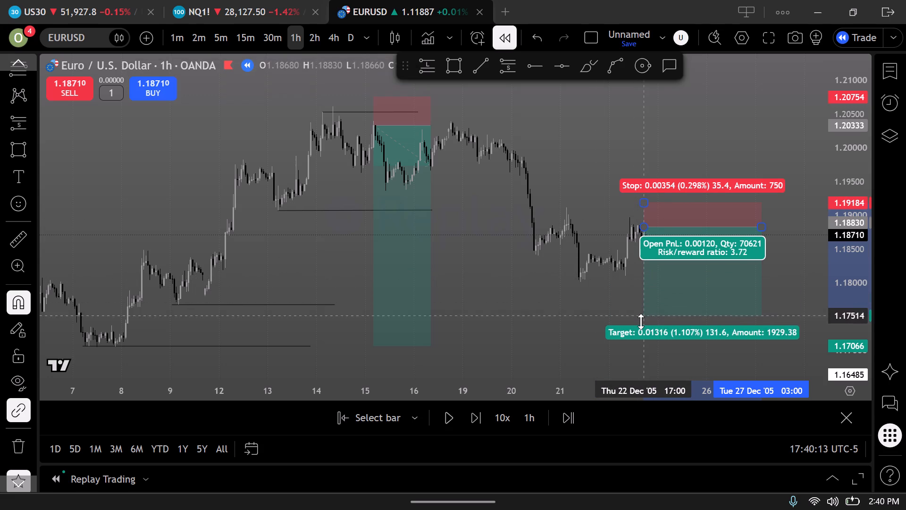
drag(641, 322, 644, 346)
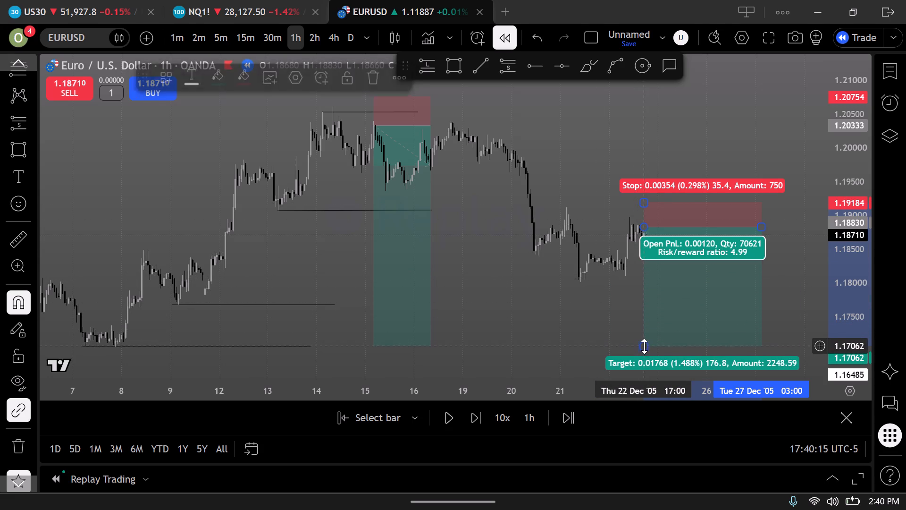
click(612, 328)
Play the replay forward from 22 December and pause it on 28 December to test the second short.
drag(624, 314, 509, 306)
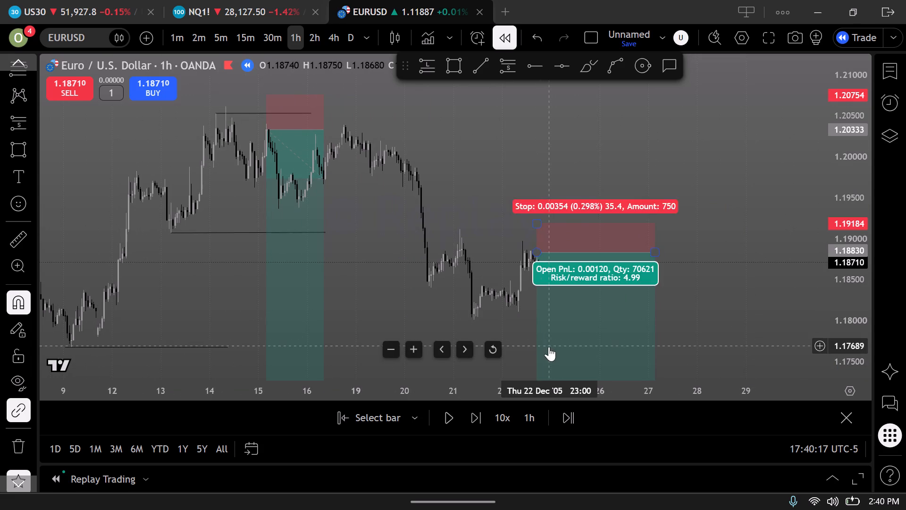
drag(678, 301, 670, 266)
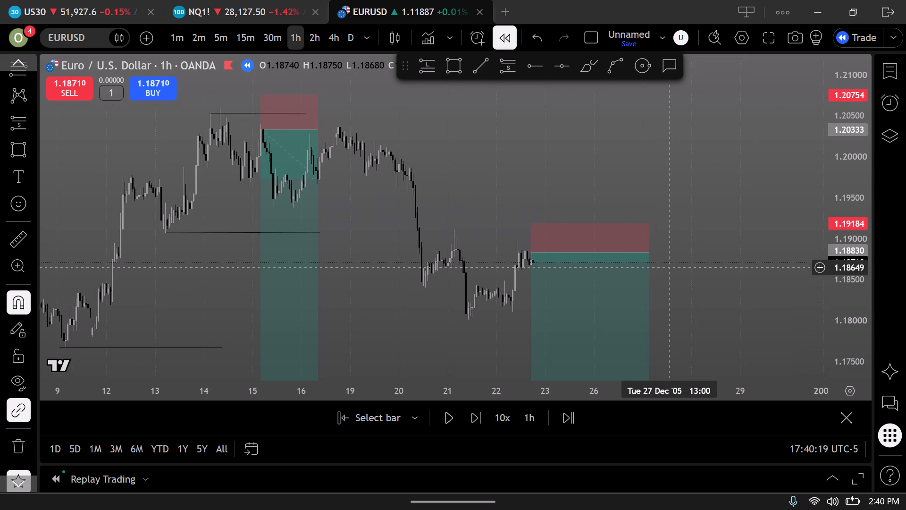
click(452, 418)
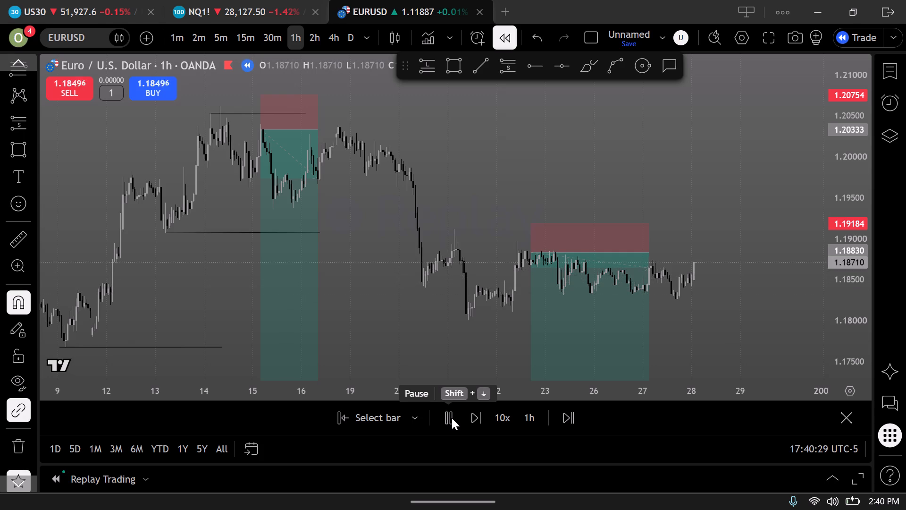
click(452, 418)
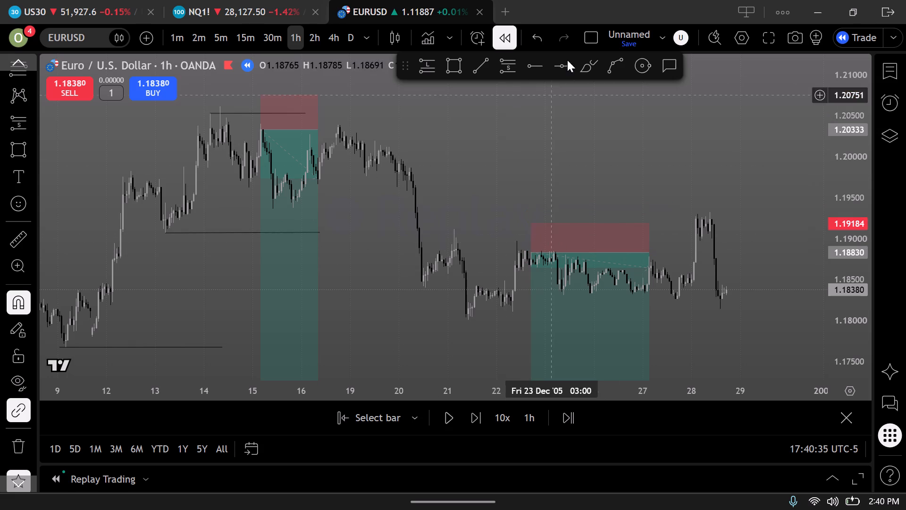
Draw a horizontal trend line at 1.19116 from the 21 December swing high to 30 December 13:00.
click(536, 65)
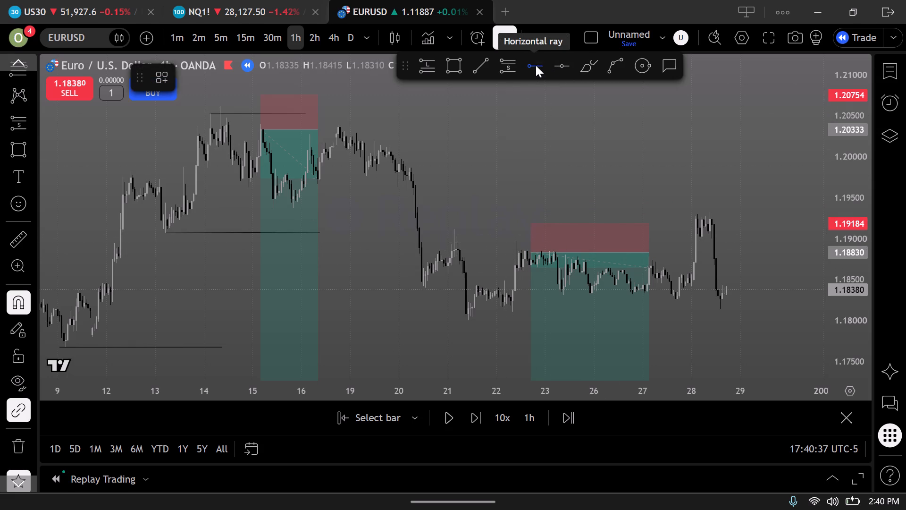
click(484, 65)
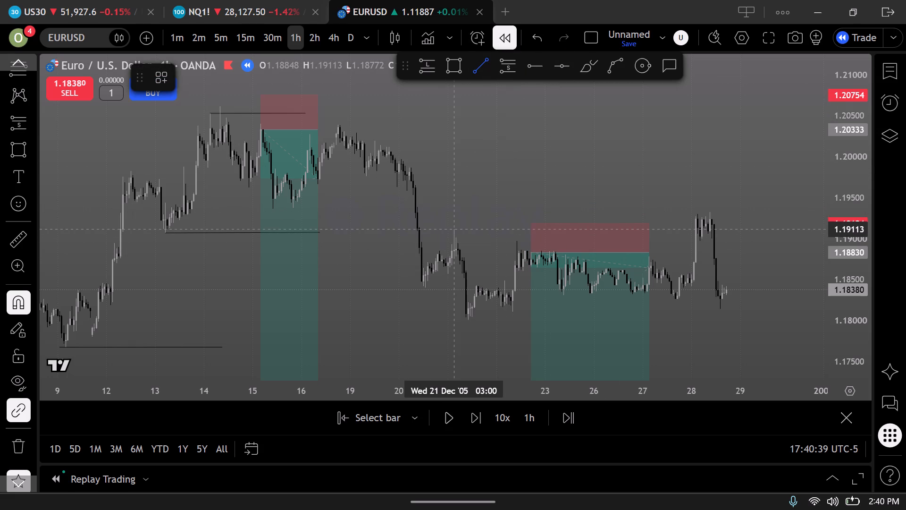
click(455, 222)
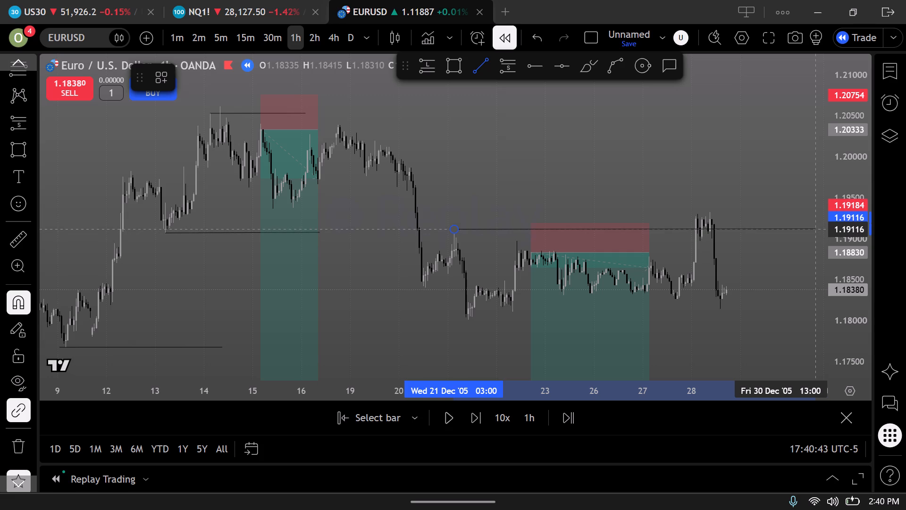
click(815, 229)
click(774, 168)
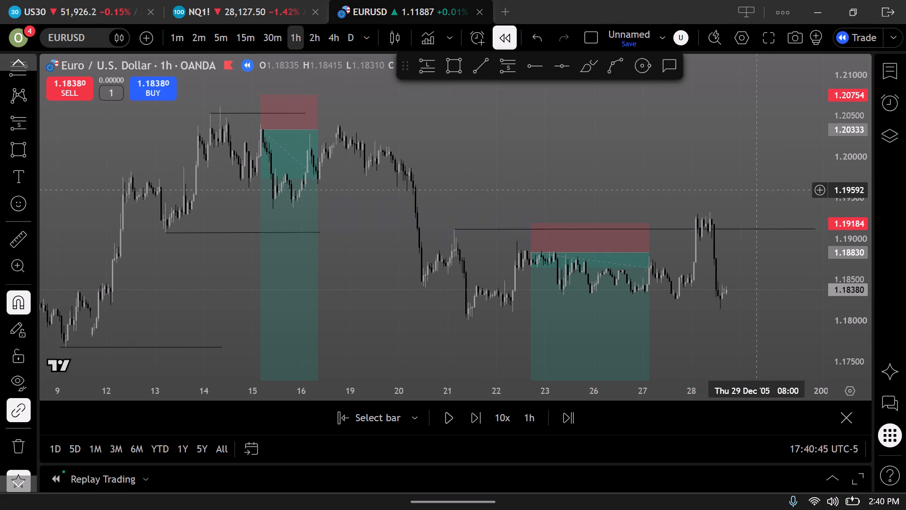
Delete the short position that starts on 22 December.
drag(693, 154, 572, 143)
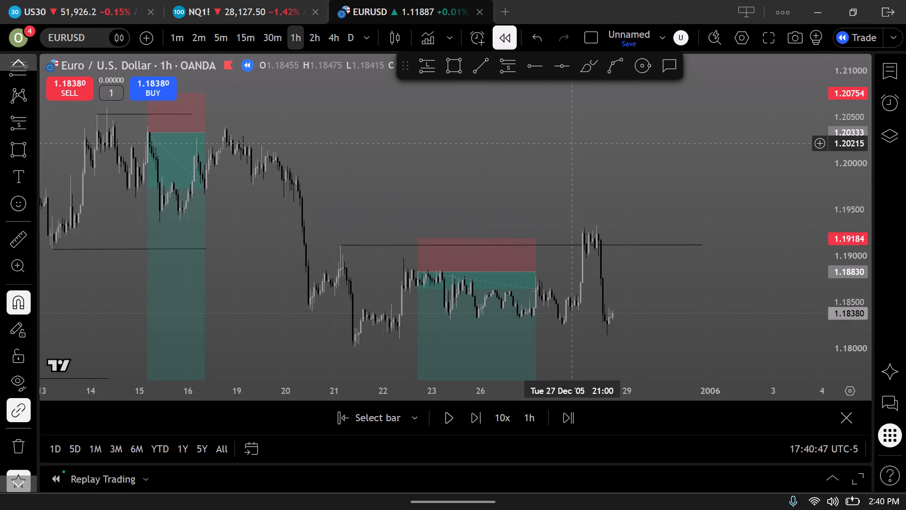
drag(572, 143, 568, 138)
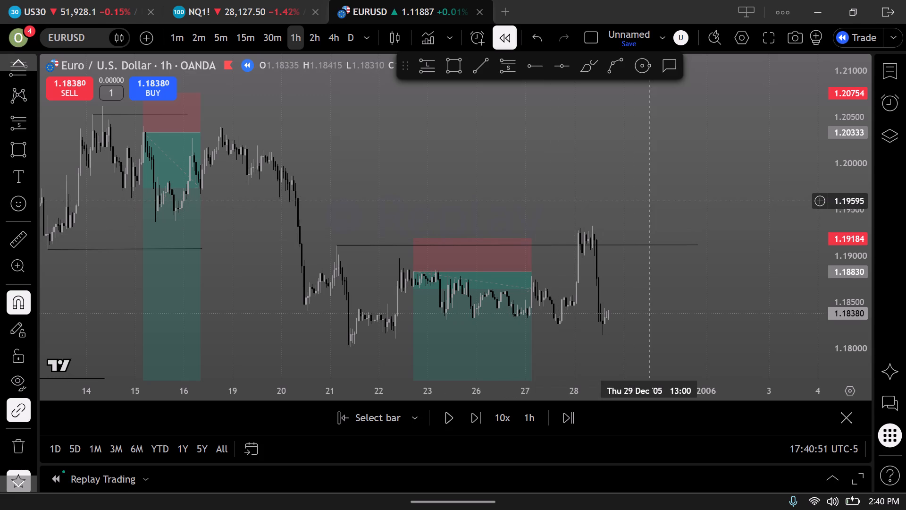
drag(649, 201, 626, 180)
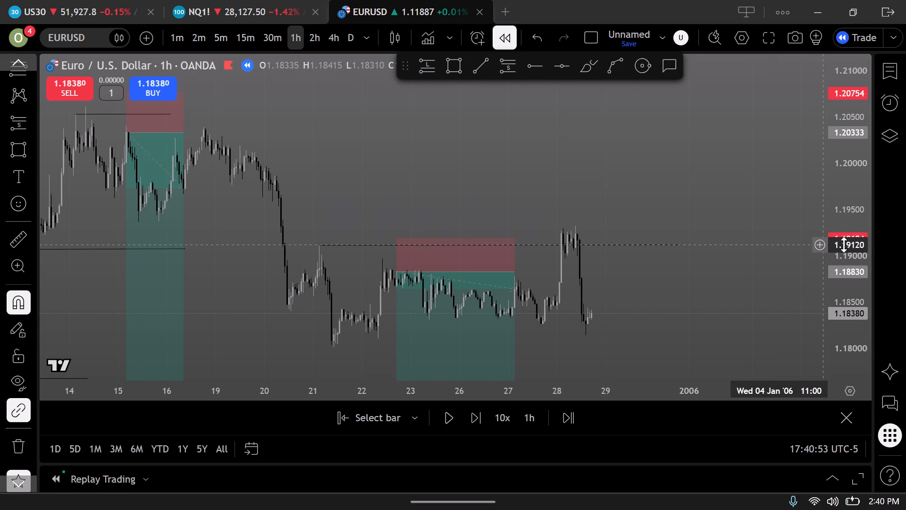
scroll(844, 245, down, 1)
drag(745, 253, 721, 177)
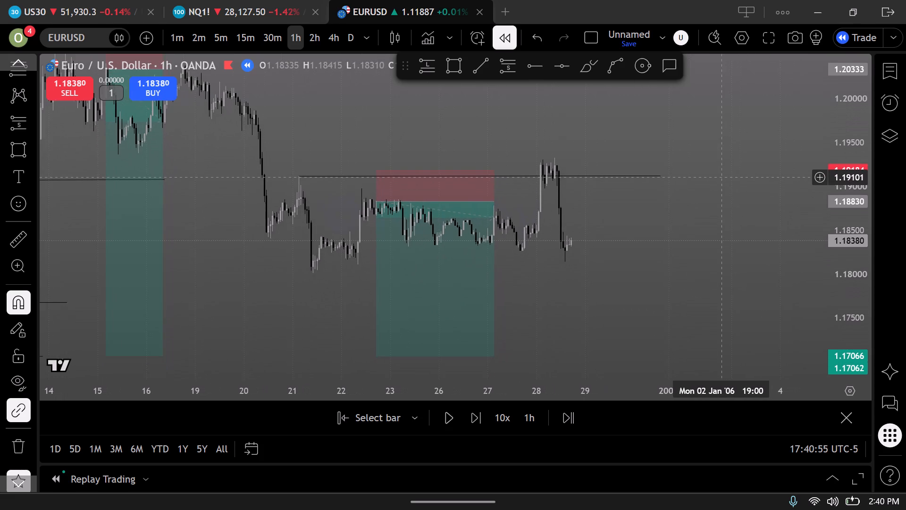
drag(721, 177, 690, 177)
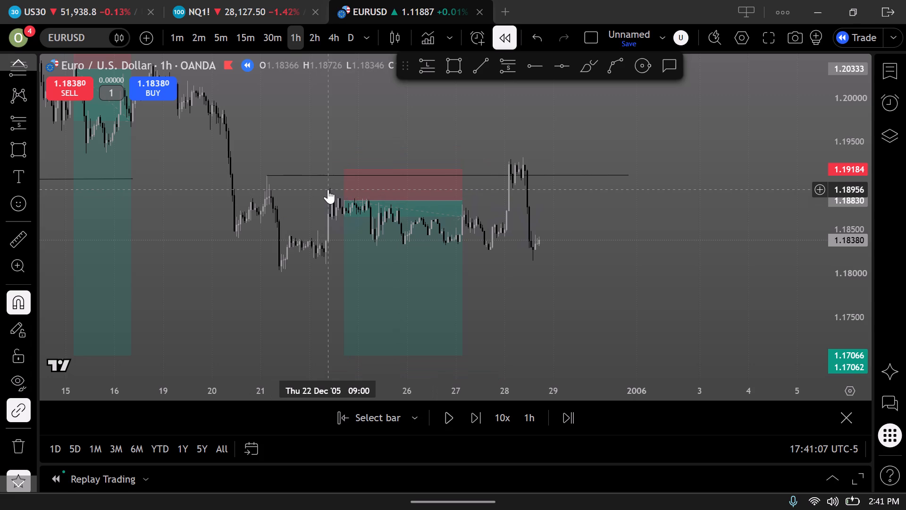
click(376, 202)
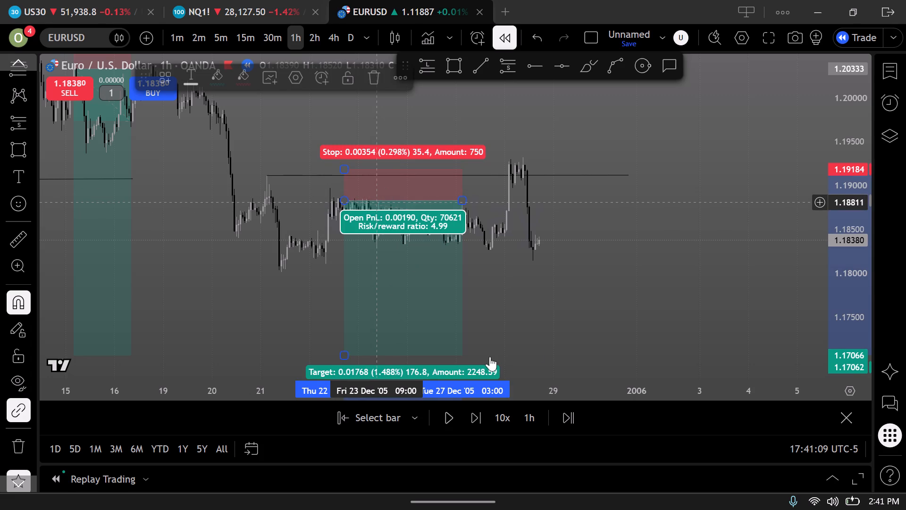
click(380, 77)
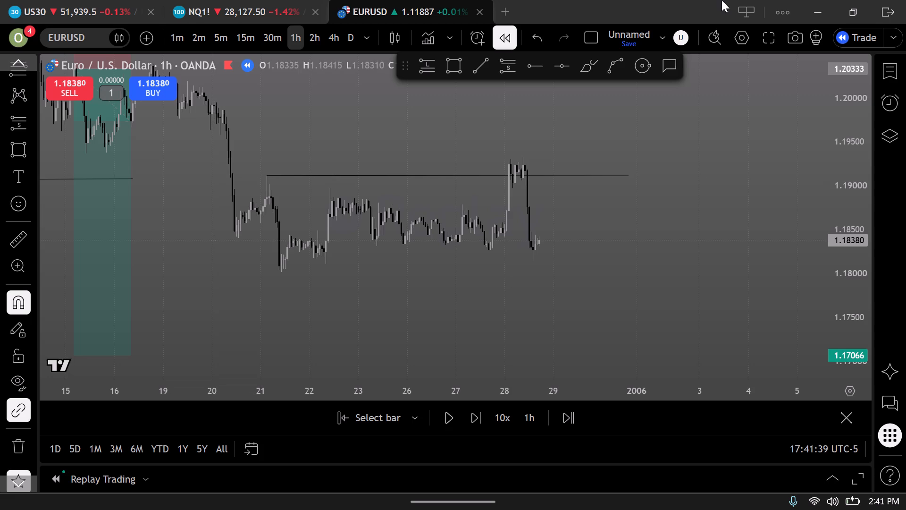
Draw a horizontal trend line at 1.18051 from the 21 December swing low to 2 January 2006 18:00.
click(484, 62)
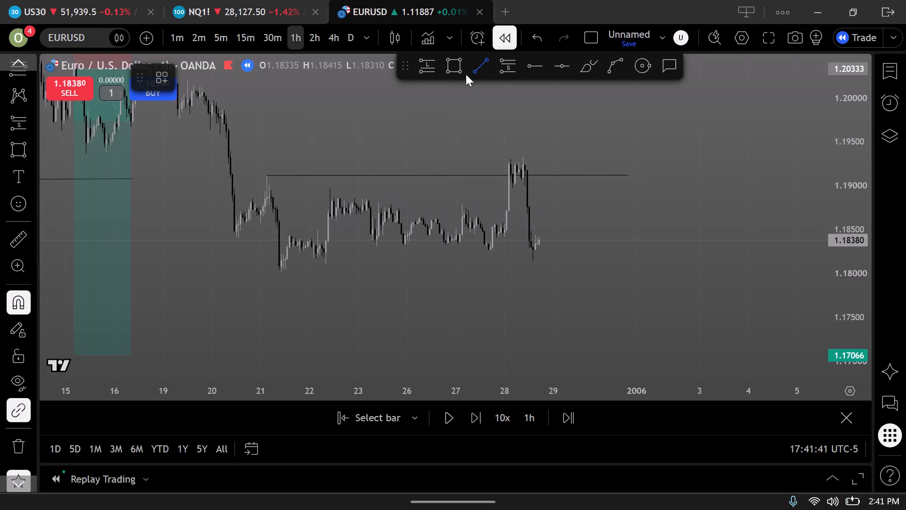
click(283, 275)
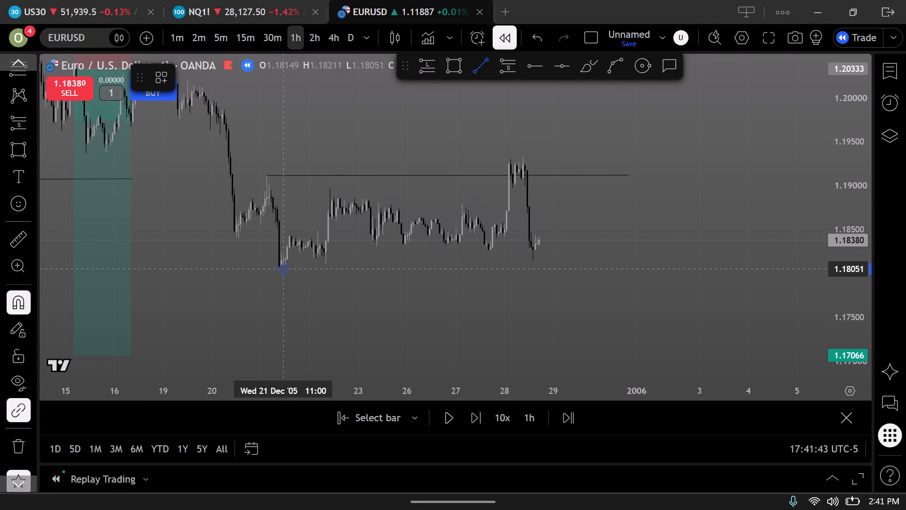
click(687, 269)
click(690, 161)
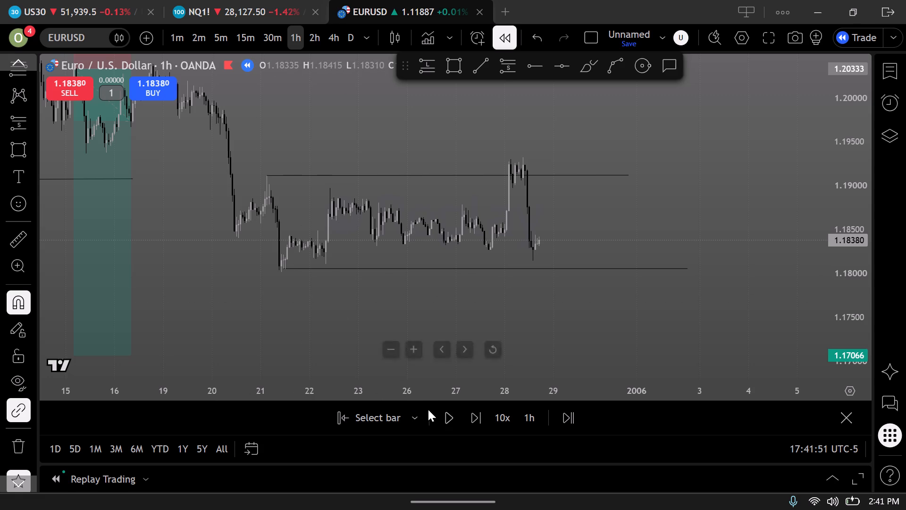
Play the replay forward in short runs from 28 December and pause it on 2 January 2006.
click(449, 416)
click(449, 416)
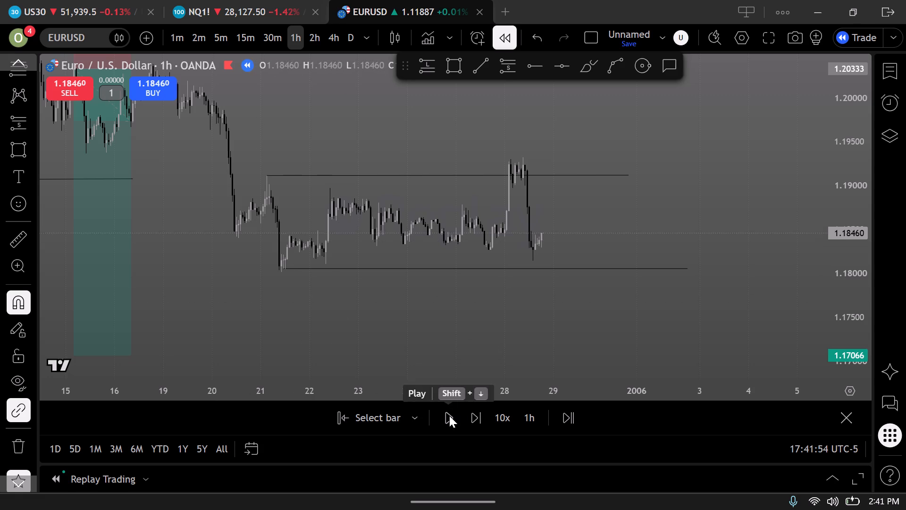
click(450, 416)
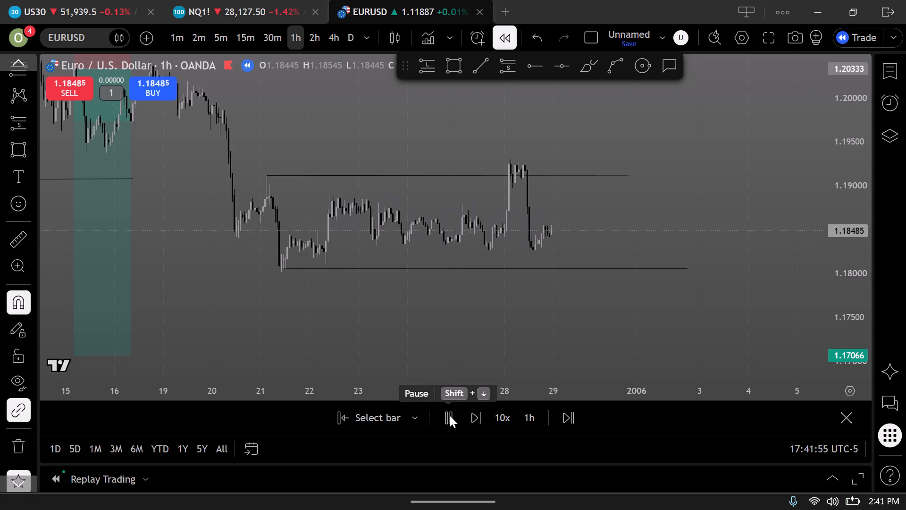
click(450, 416)
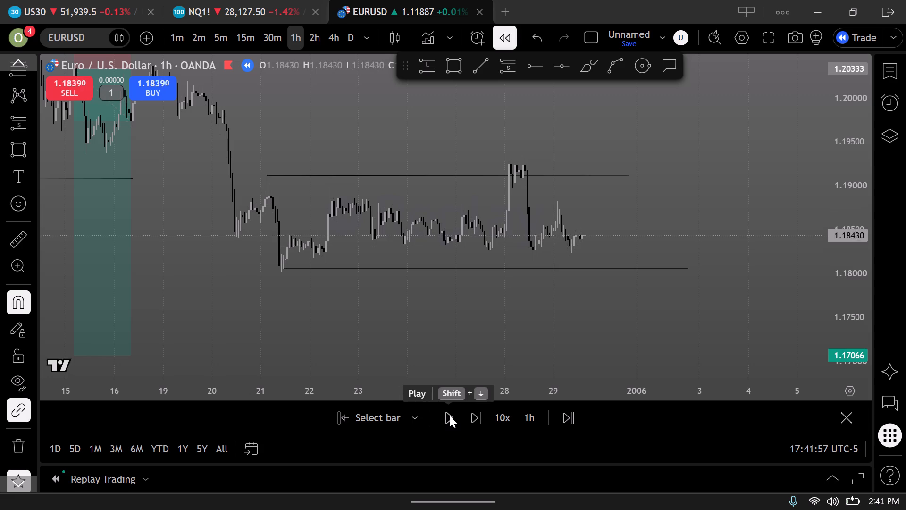
click(450, 416)
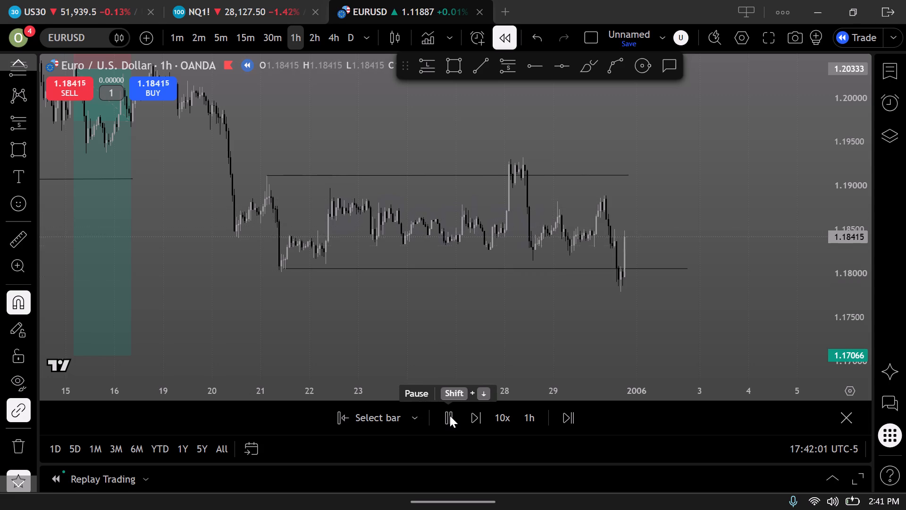
click(450, 416)
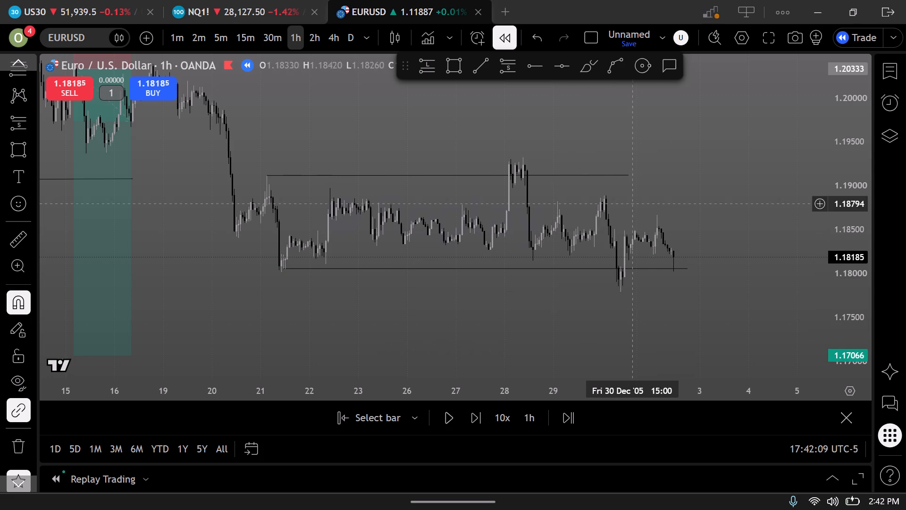
Draw a near-horizontal trend line at about 1.1889 from the 30 December 02:00 swing high to 3 January 2006 18:00.
click(476, 73)
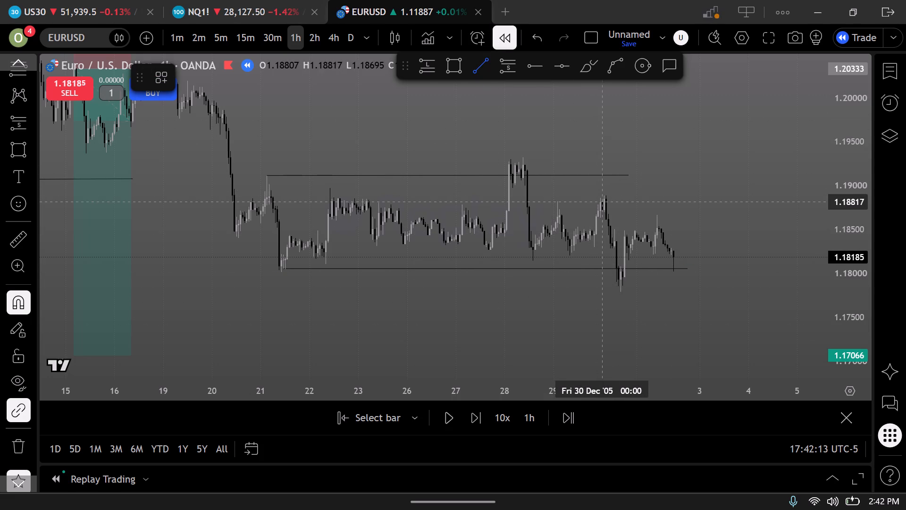
click(606, 186)
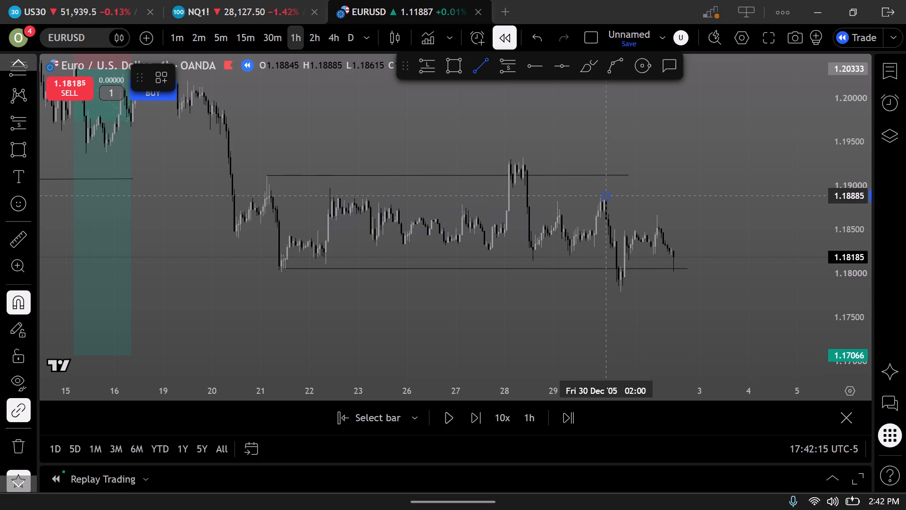
click(736, 195)
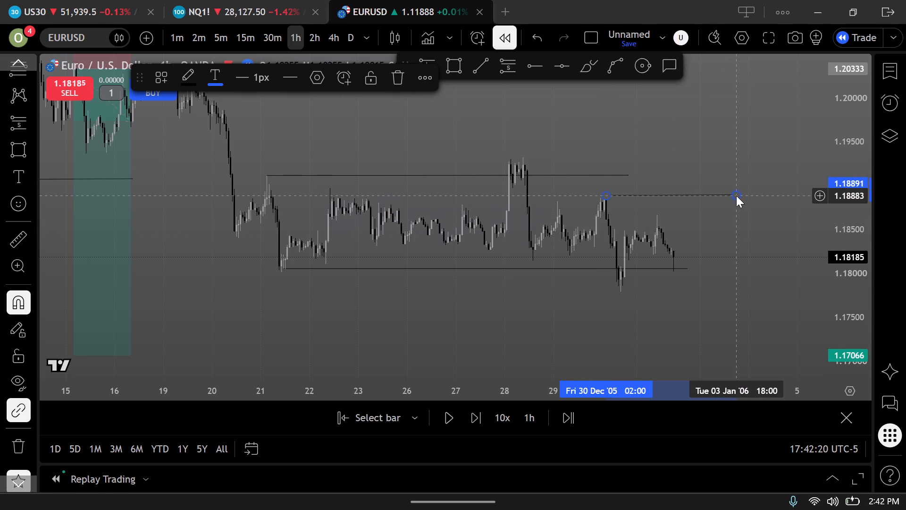
click(729, 213)
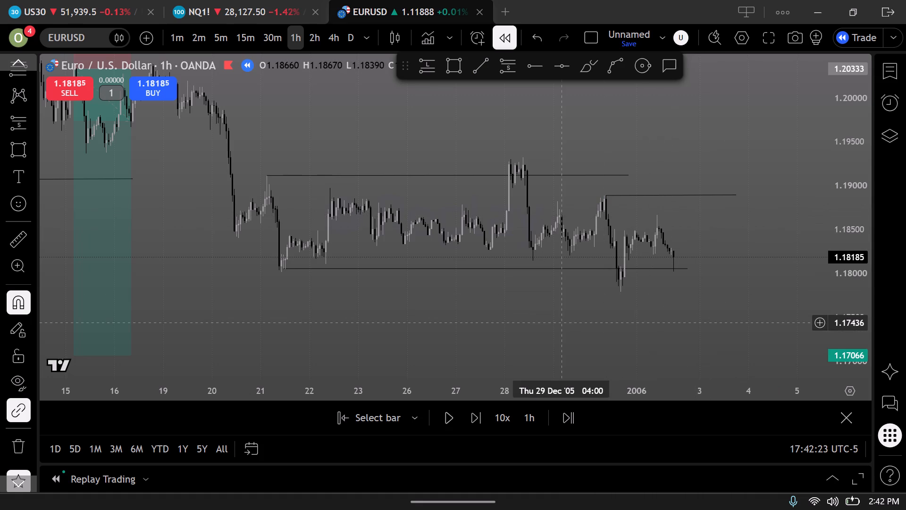
Play the replay forward from 2 January 2006 and pause it early on 3 January.
click(444, 419)
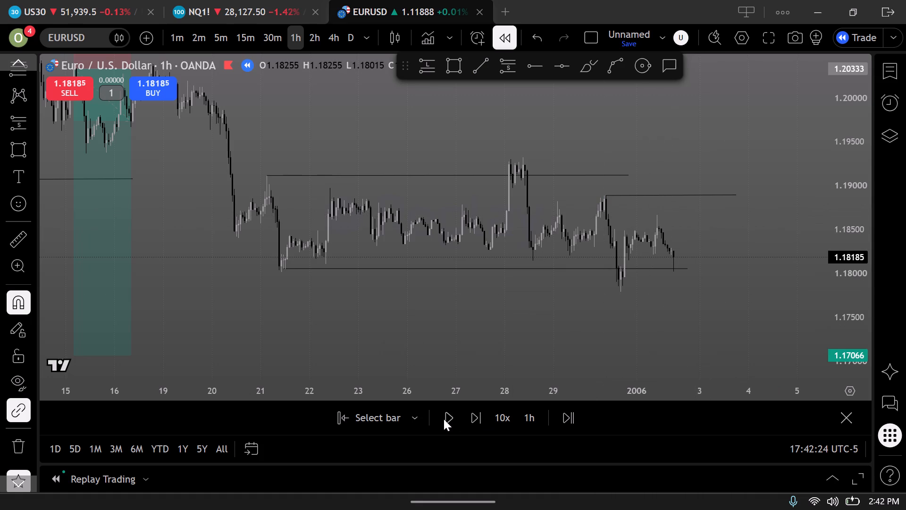
click(444, 419)
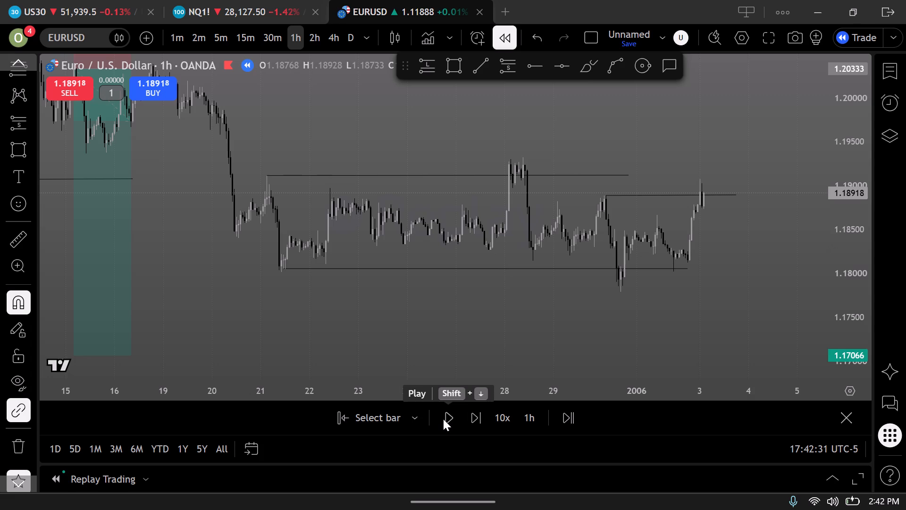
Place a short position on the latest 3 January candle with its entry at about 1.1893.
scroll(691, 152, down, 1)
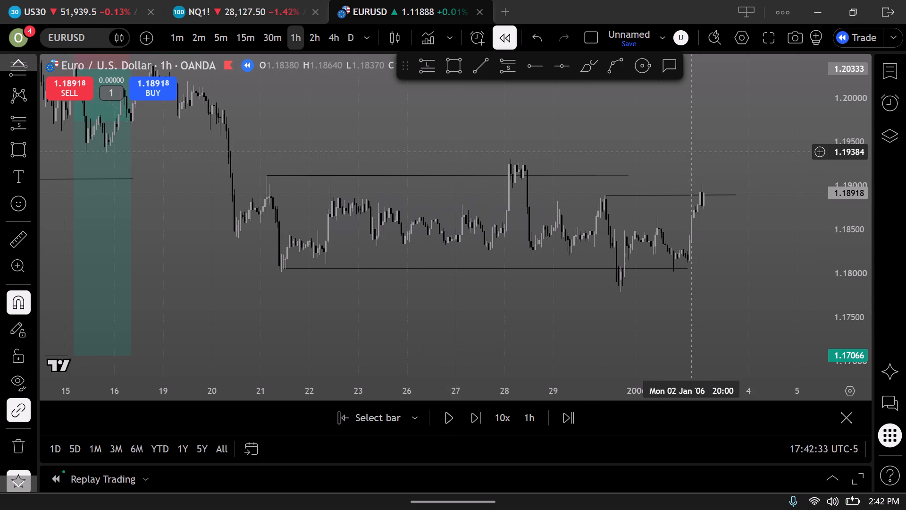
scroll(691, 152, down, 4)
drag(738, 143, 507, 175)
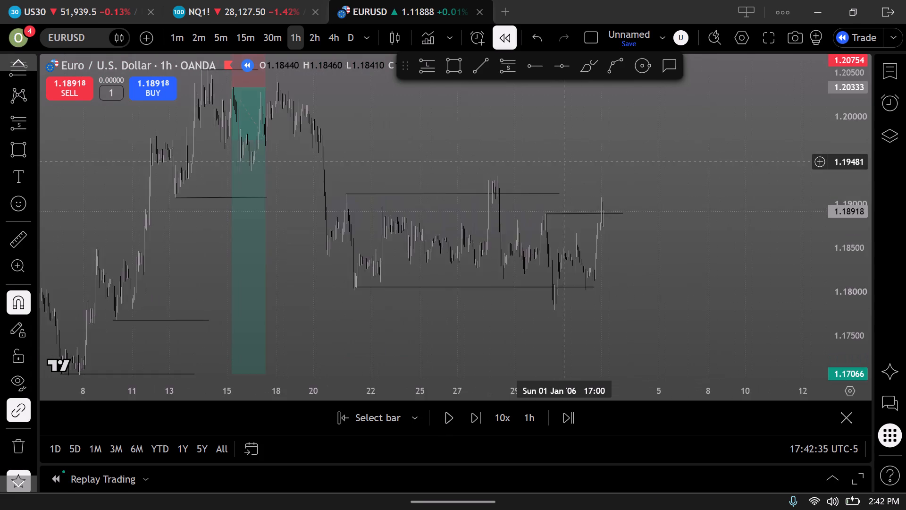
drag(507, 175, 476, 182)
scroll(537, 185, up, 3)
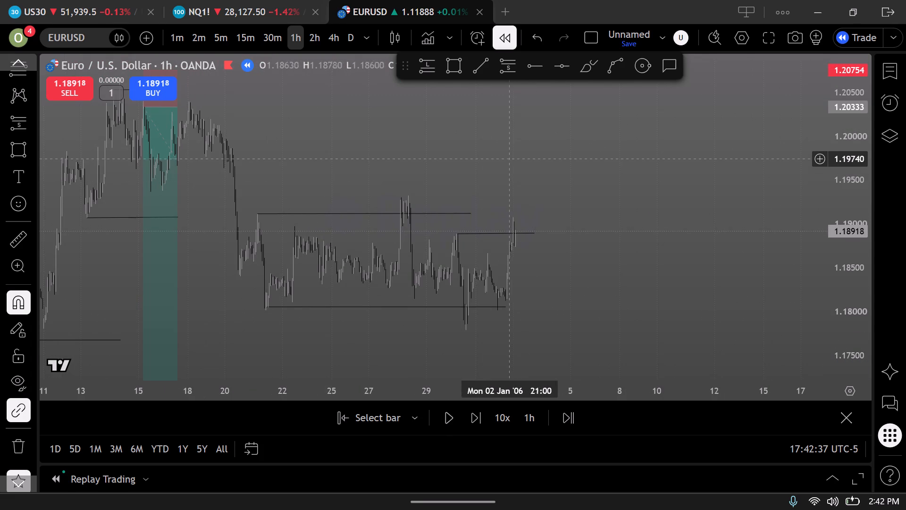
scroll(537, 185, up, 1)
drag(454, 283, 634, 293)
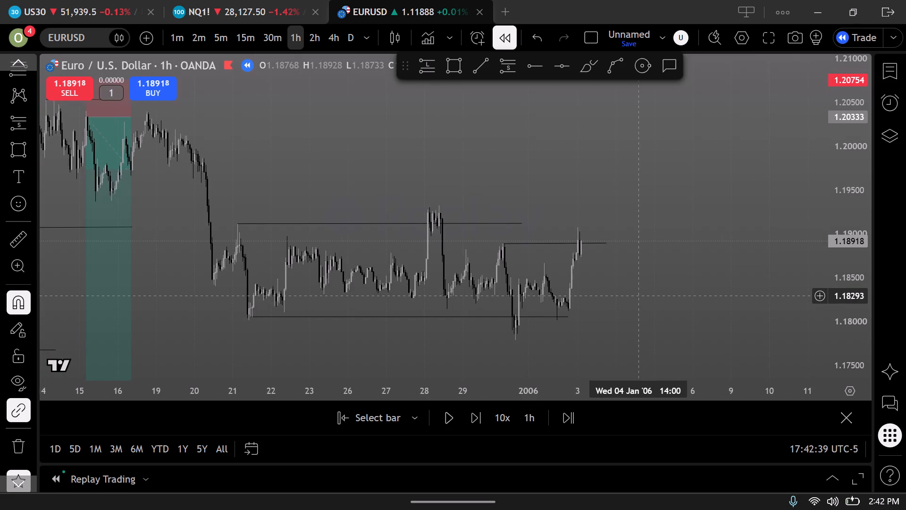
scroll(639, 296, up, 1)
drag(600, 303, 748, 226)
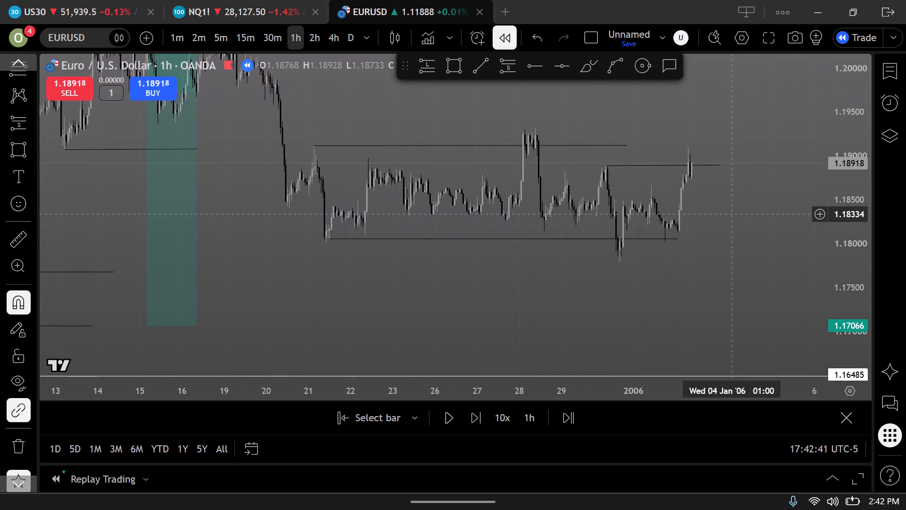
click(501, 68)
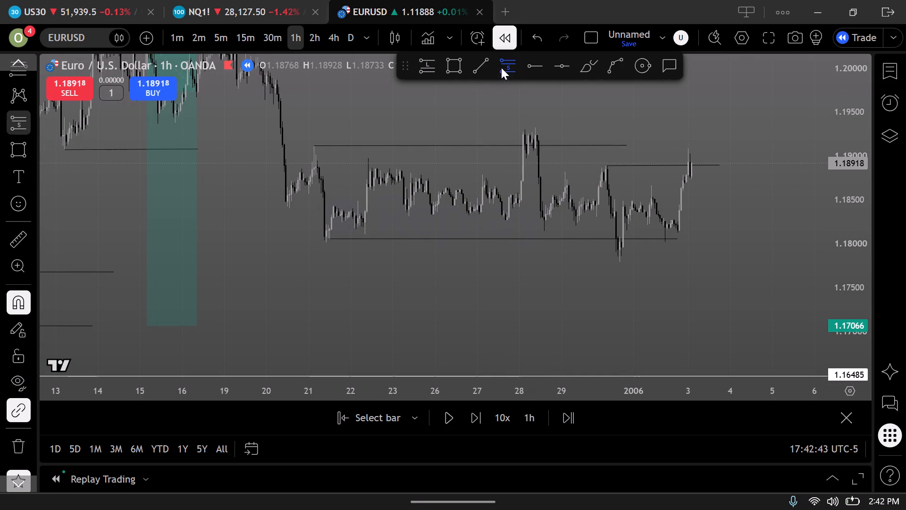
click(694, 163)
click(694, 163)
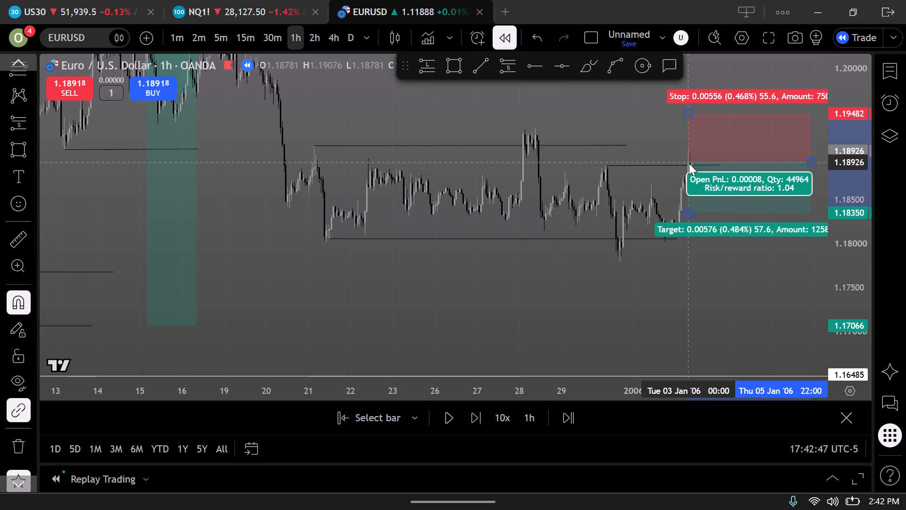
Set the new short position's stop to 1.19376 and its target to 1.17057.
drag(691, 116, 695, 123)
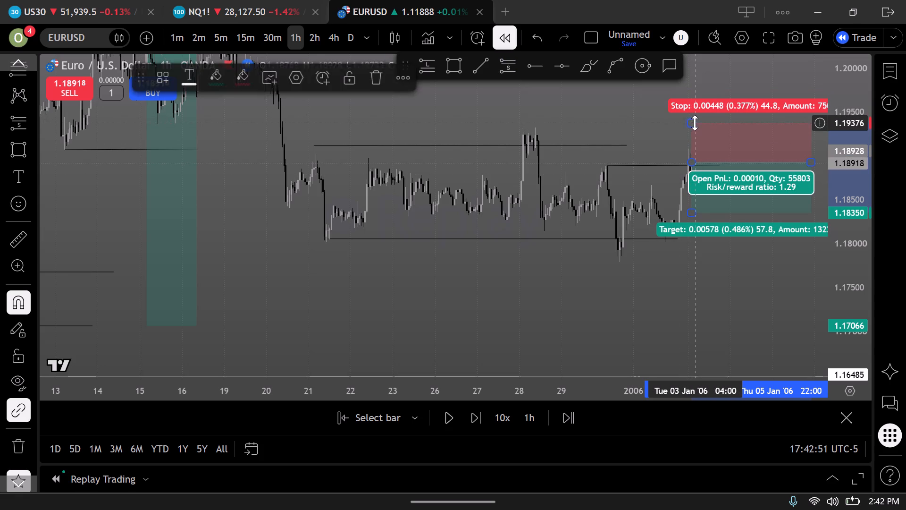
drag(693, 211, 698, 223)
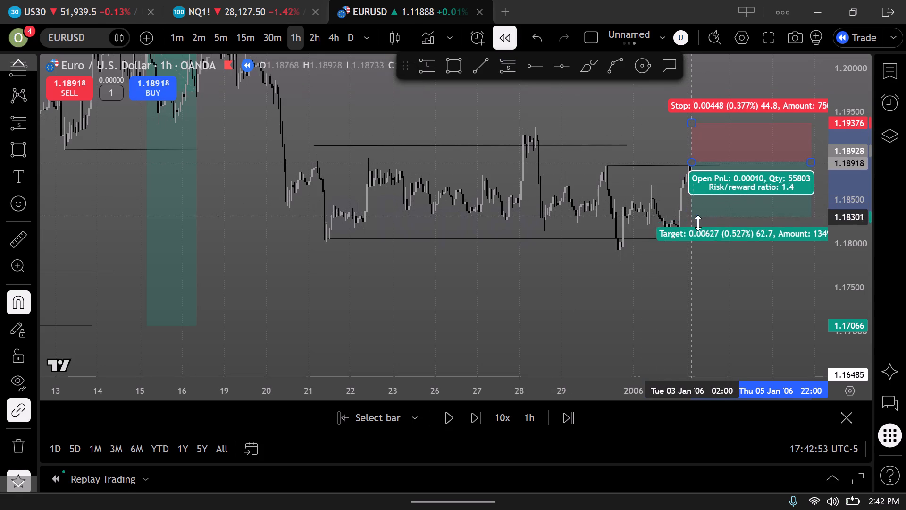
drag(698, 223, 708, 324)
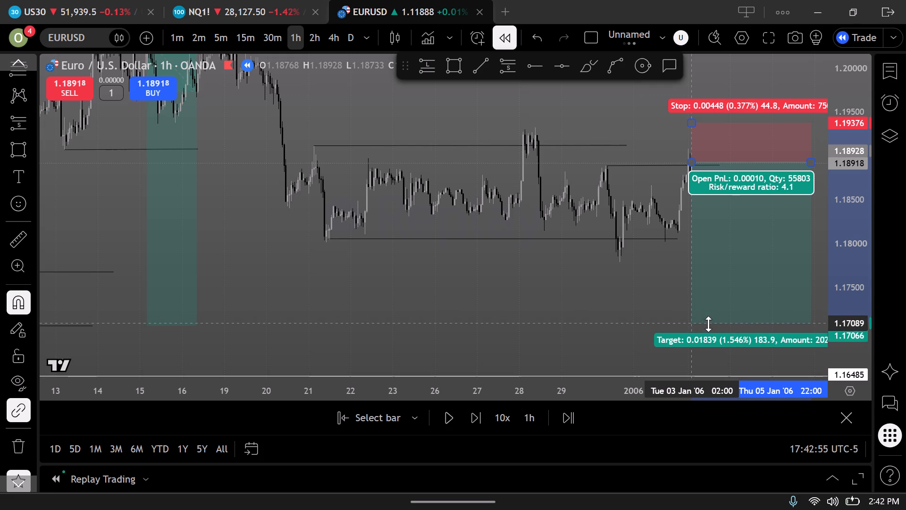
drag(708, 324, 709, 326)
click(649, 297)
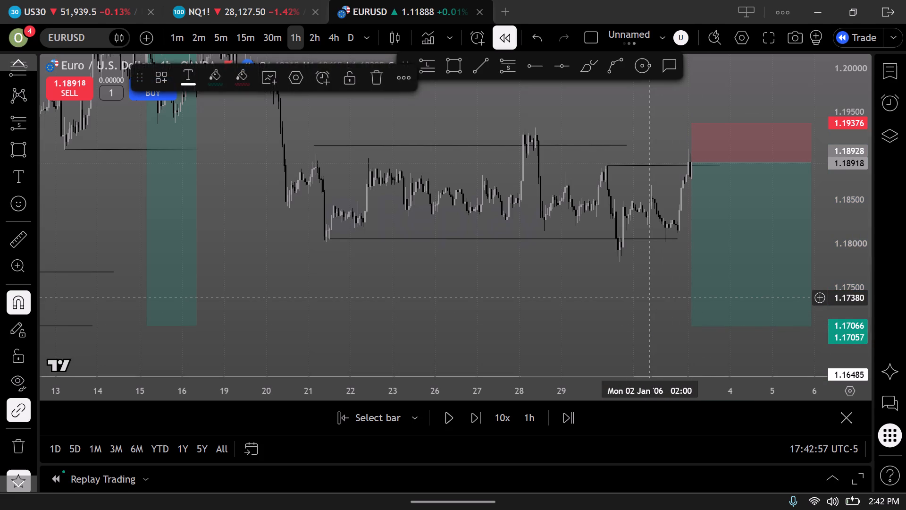
Play the replay forward to late 3 January 2006 and pause it to test the short.
drag(649, 295, 500, 258)
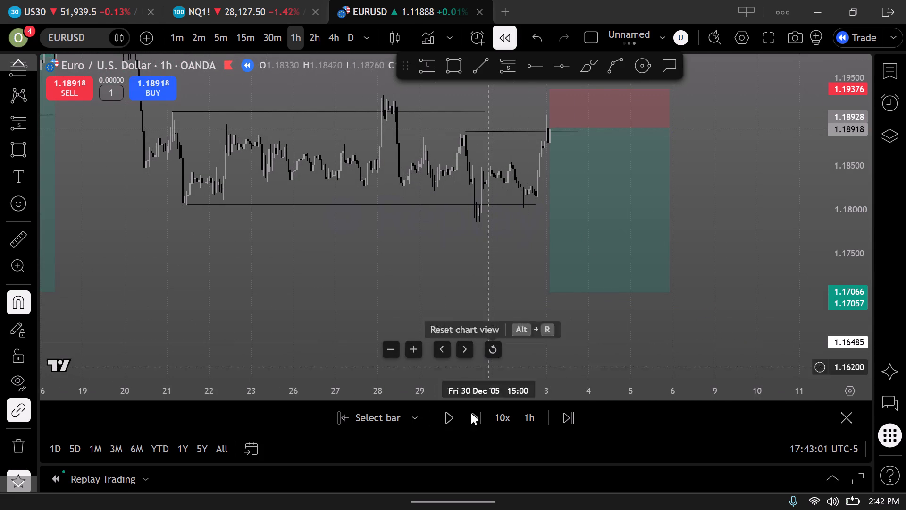
click(446, 415)
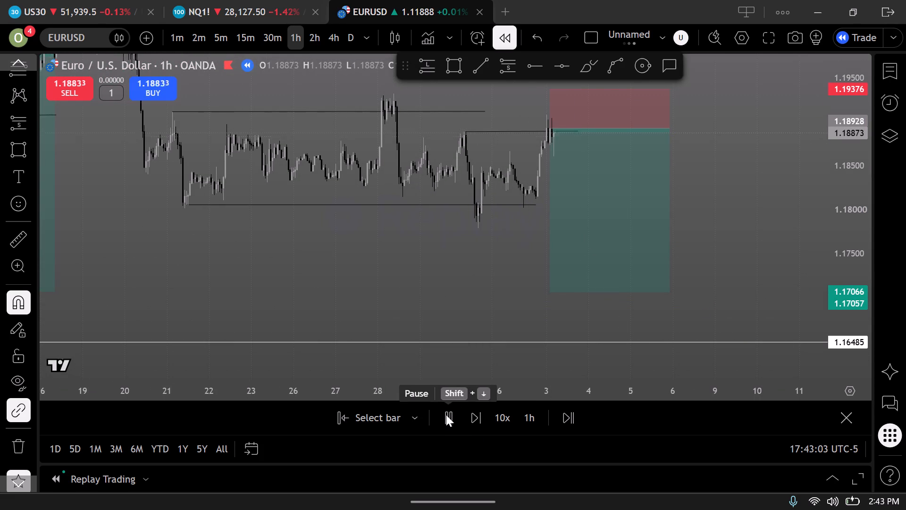
click(446, 415)
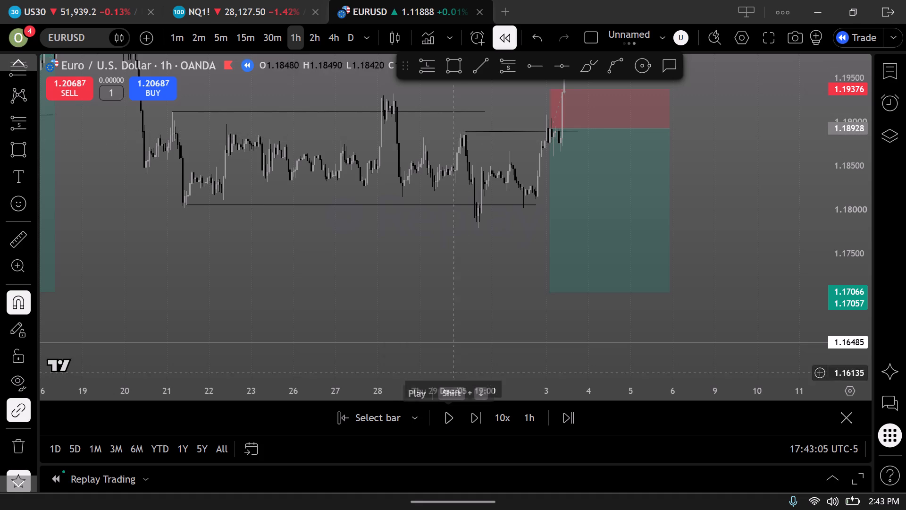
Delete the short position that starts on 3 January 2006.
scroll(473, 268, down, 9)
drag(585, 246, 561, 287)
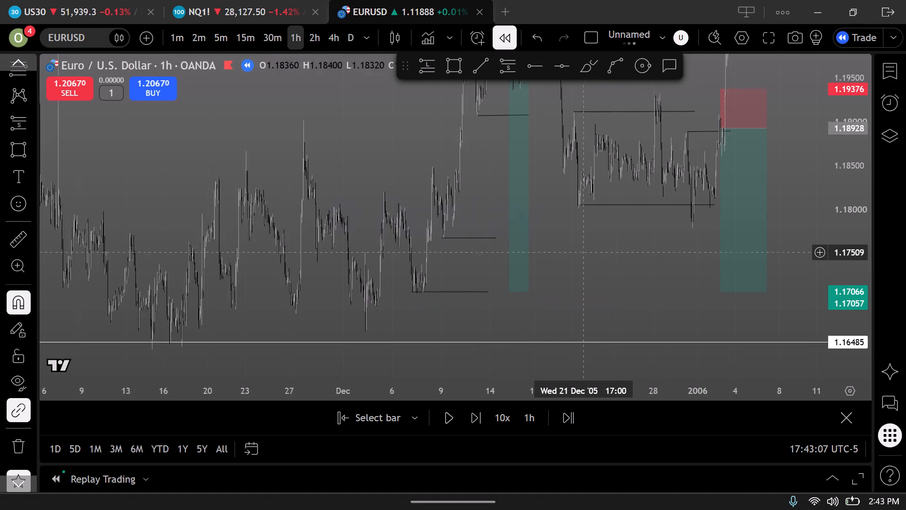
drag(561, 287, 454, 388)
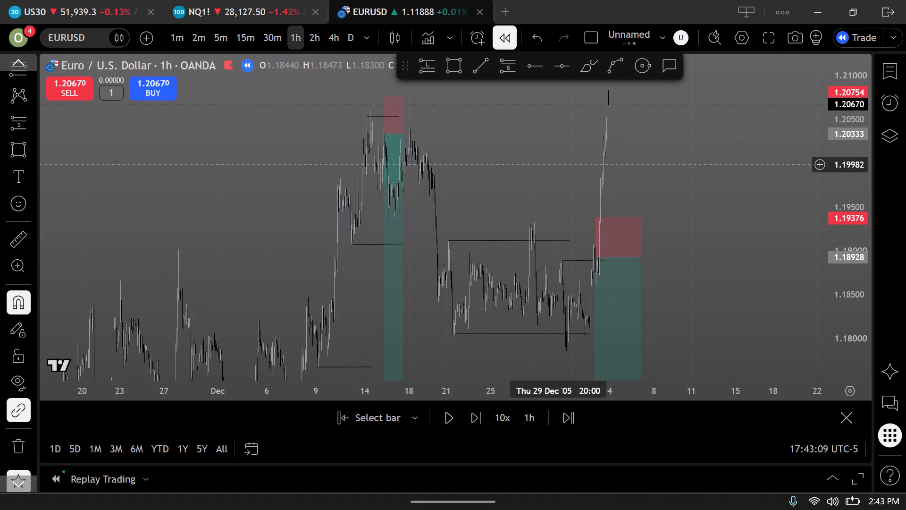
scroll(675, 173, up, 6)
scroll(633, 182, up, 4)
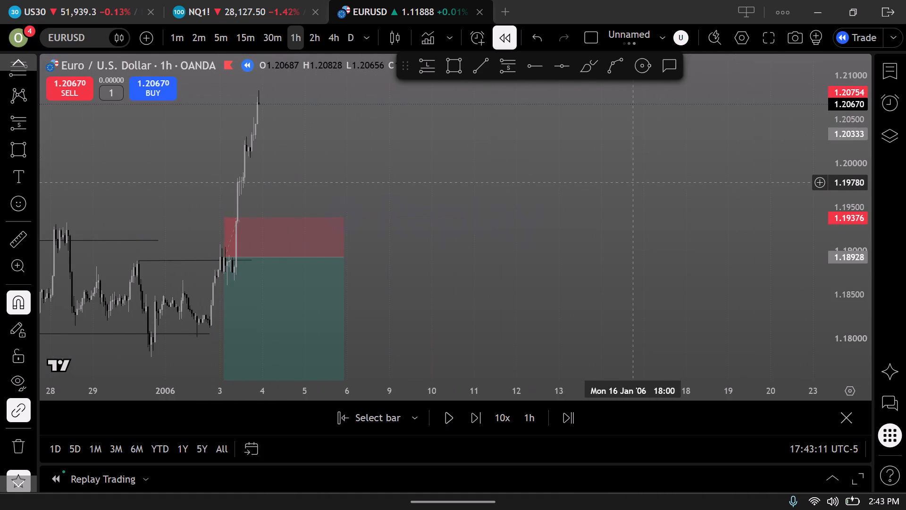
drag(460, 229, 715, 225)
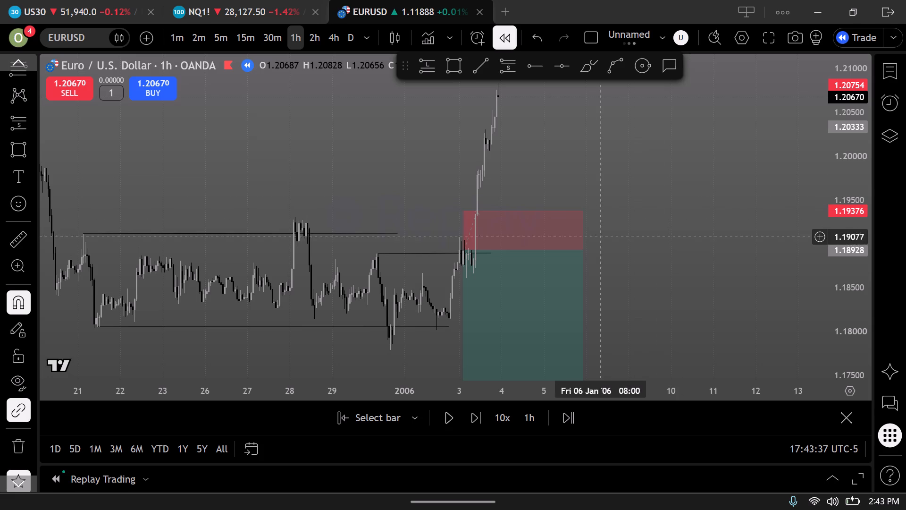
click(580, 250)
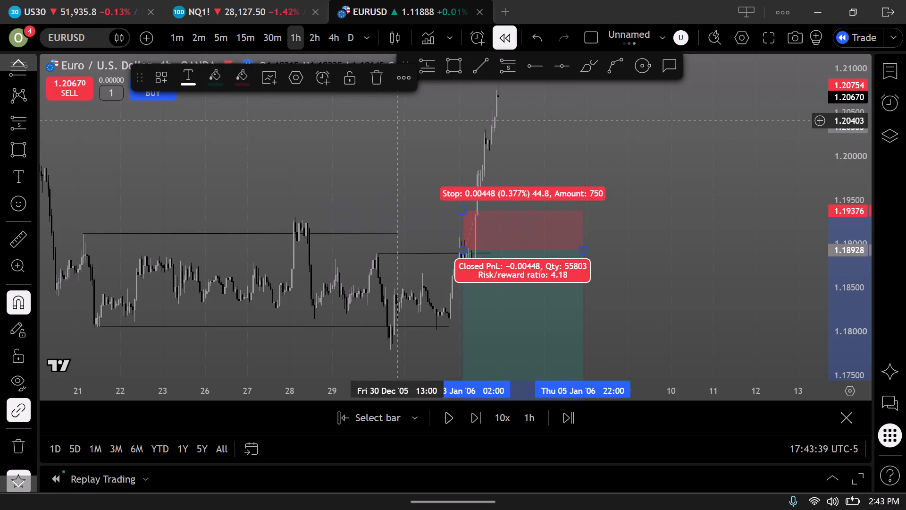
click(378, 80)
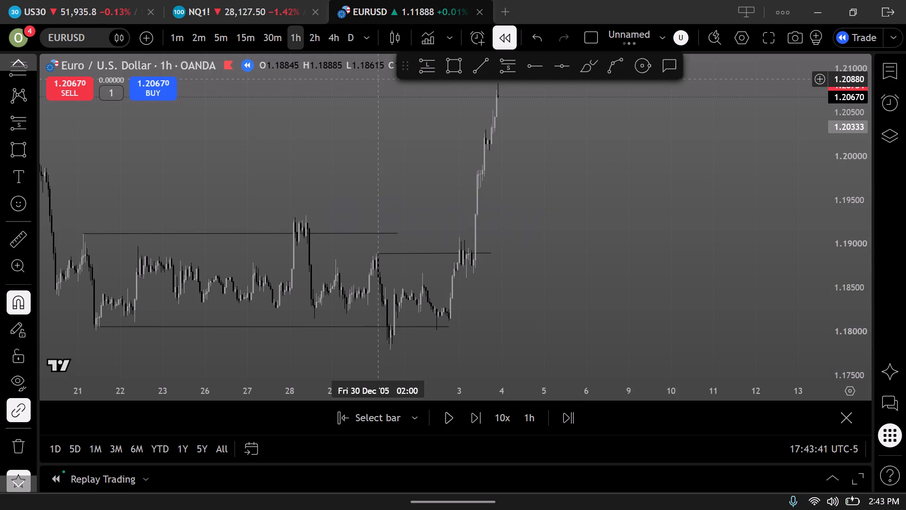